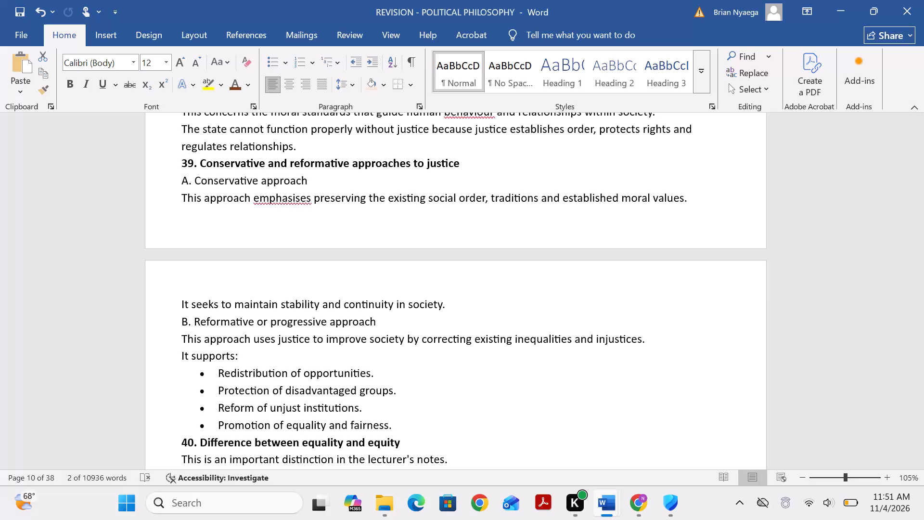
Look back through the revision notes from section 39 on approaches to justice to the human rights sections.
scroll(347, 316, "up", 10)
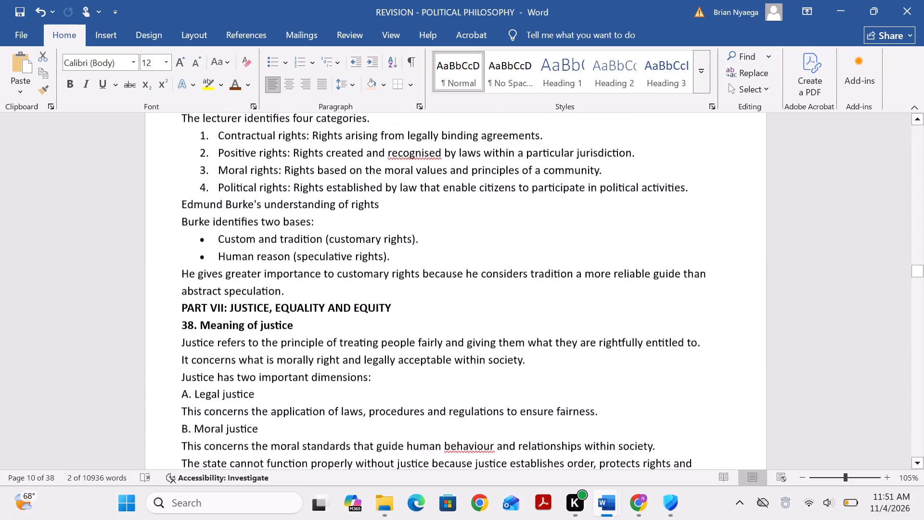
scroll(342, 271, "down", 3)
scroll(342, 271, "up", 3)
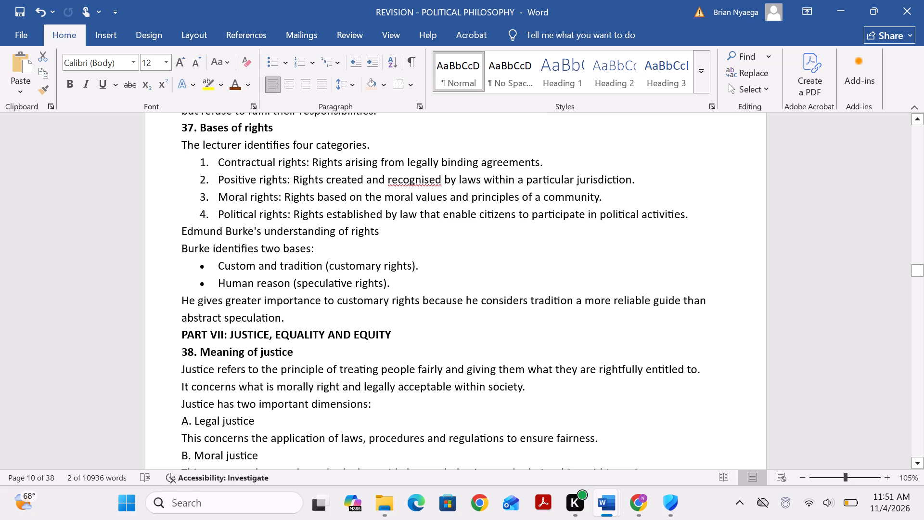
scroll(385, 192, "up", 3)
scroll(379, 131, "up", 3)
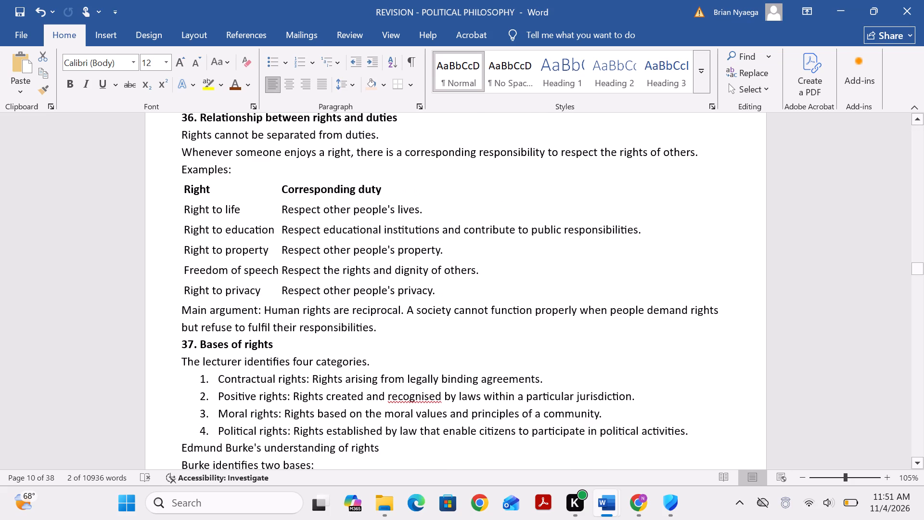
scroll(398, 199, "up", 3)
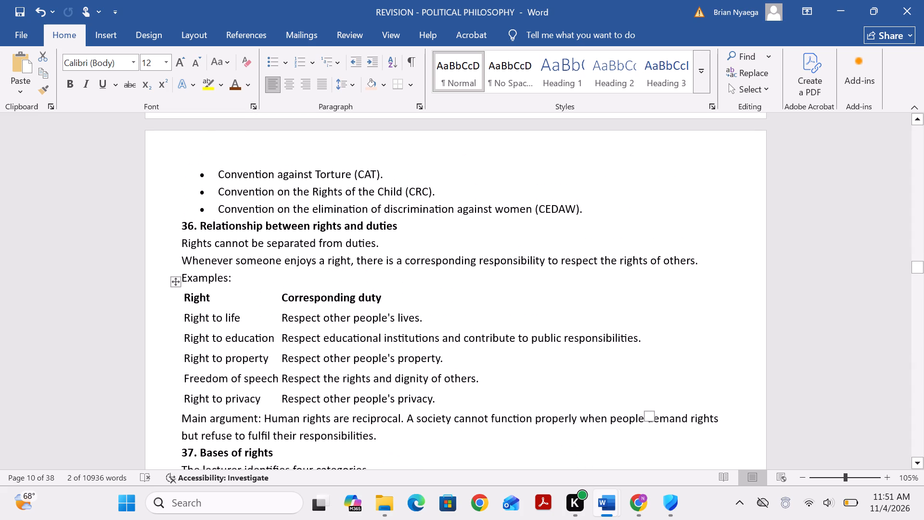
scroll(466, 221, "up", 3)
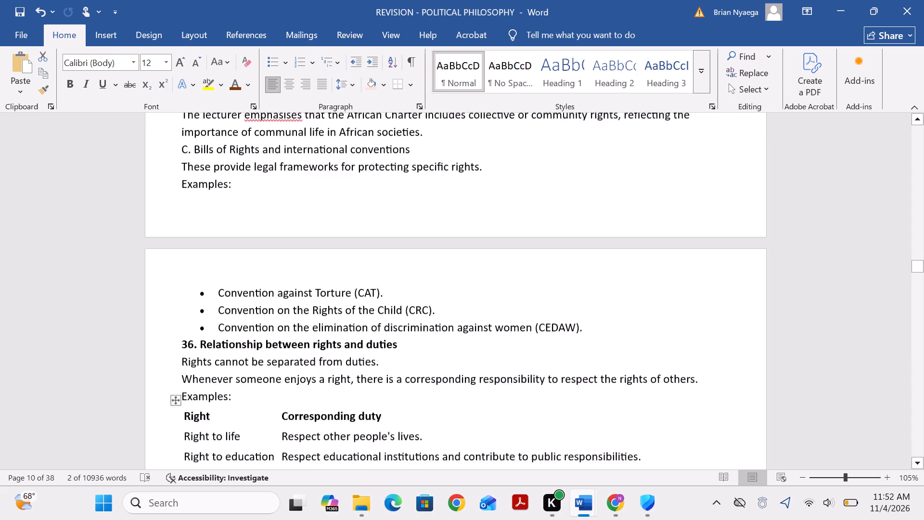
scroll(464, 222, "up", 8)
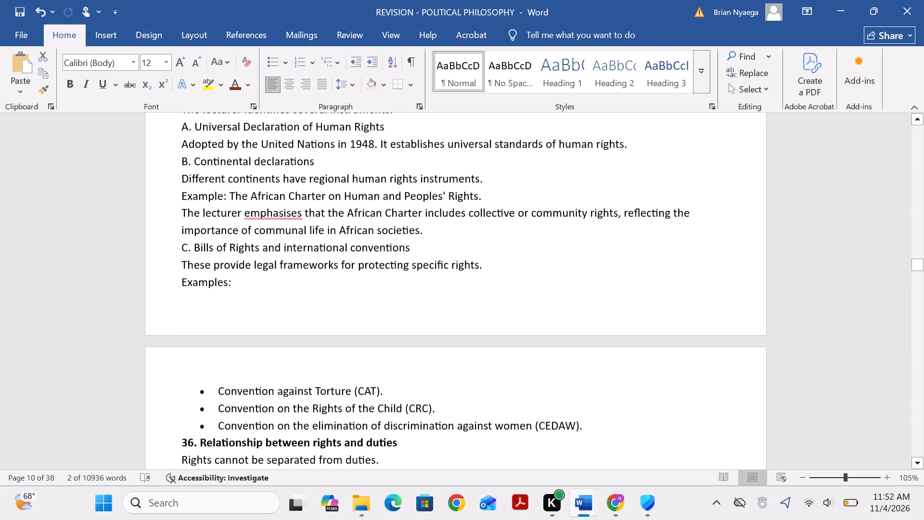
scroll(455, 220, "up", 4)
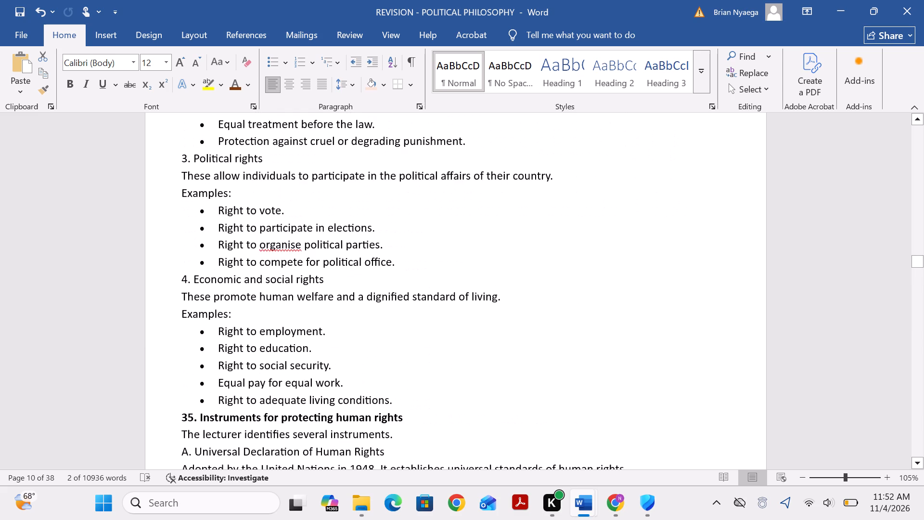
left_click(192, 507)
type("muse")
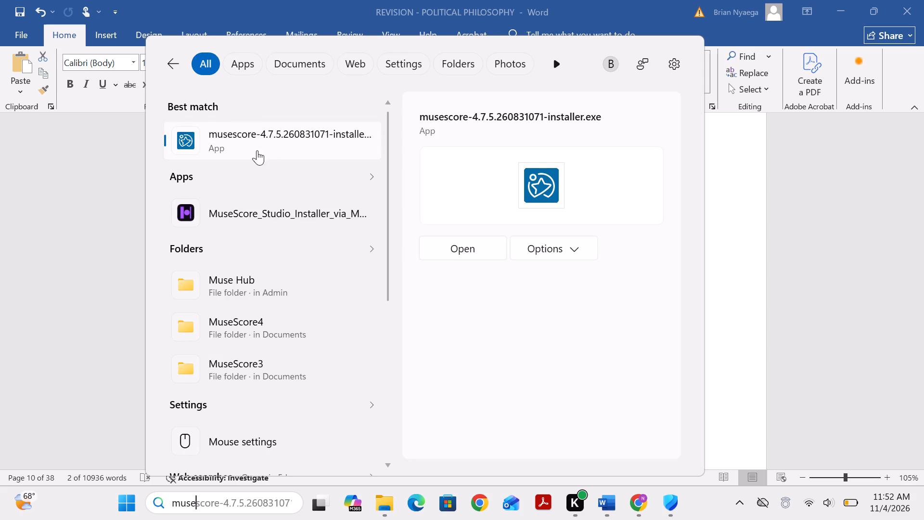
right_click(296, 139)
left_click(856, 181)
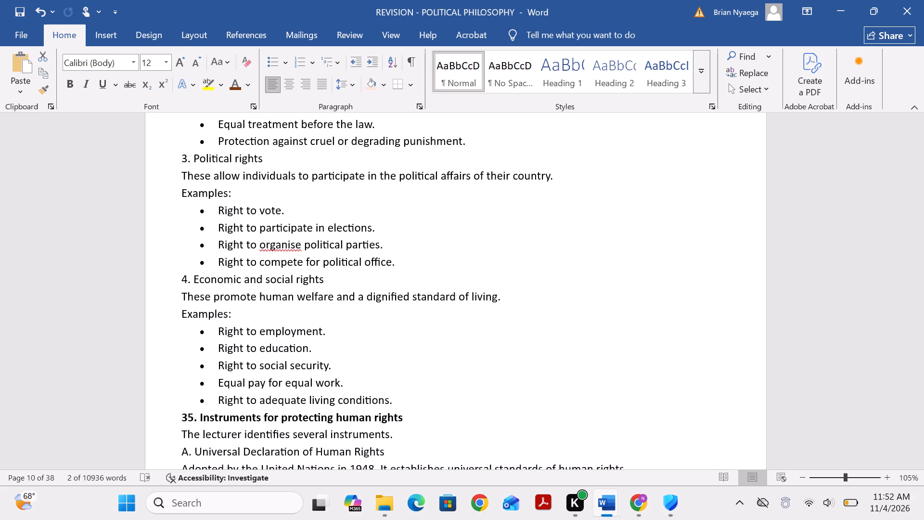
Go back through the notes to section 24 on military ethics and place the cursor after "be abandoned.".
scroll(454, 307, "up", 12)
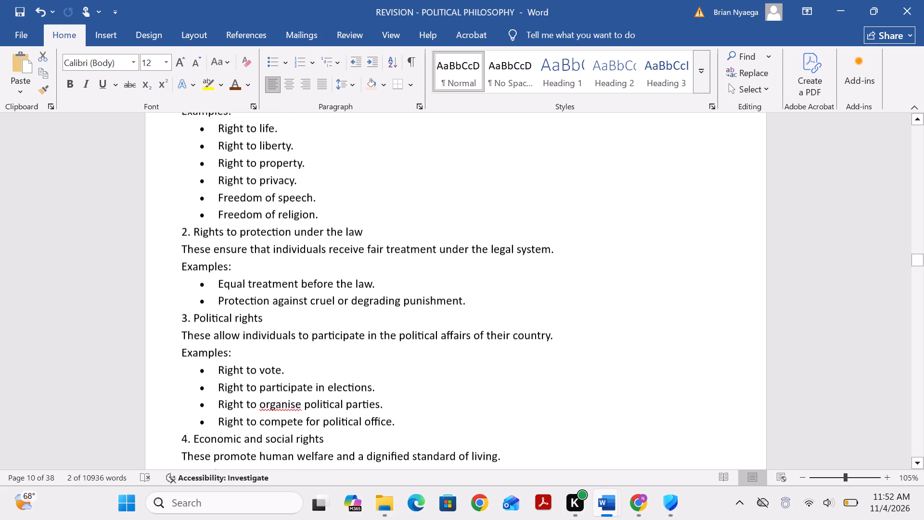
scroll(454, 313, "up", 19)
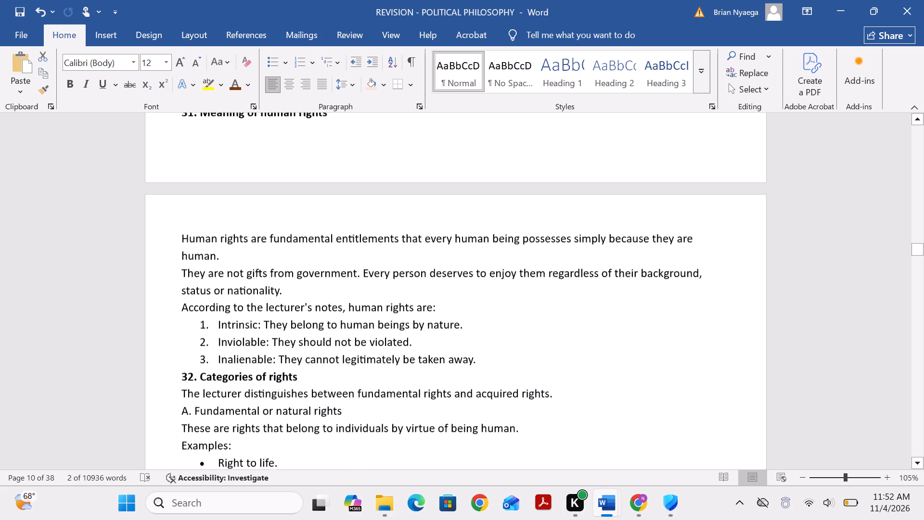
scroll(404, 286, "up", 18)
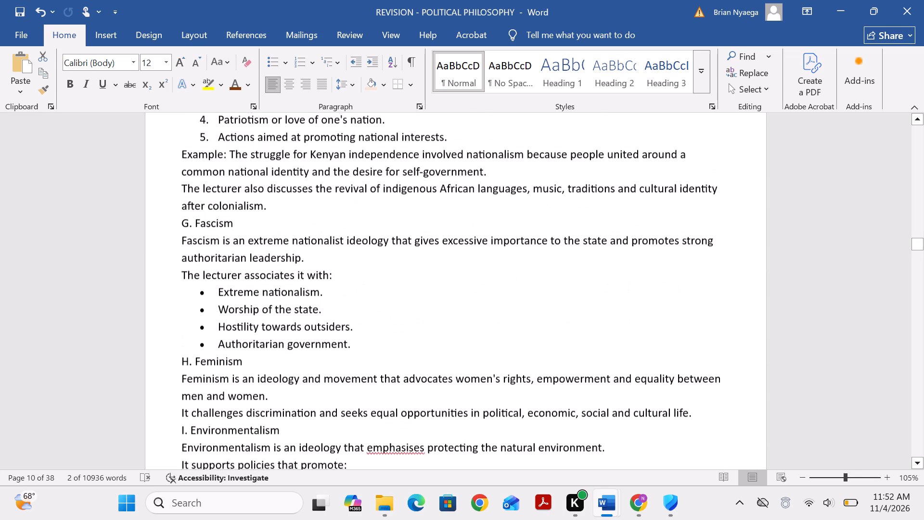
scroll(404, 286, "up", 4)
scroll(364, 252, "up", 8)
scroll(509, 309, "up", 1)
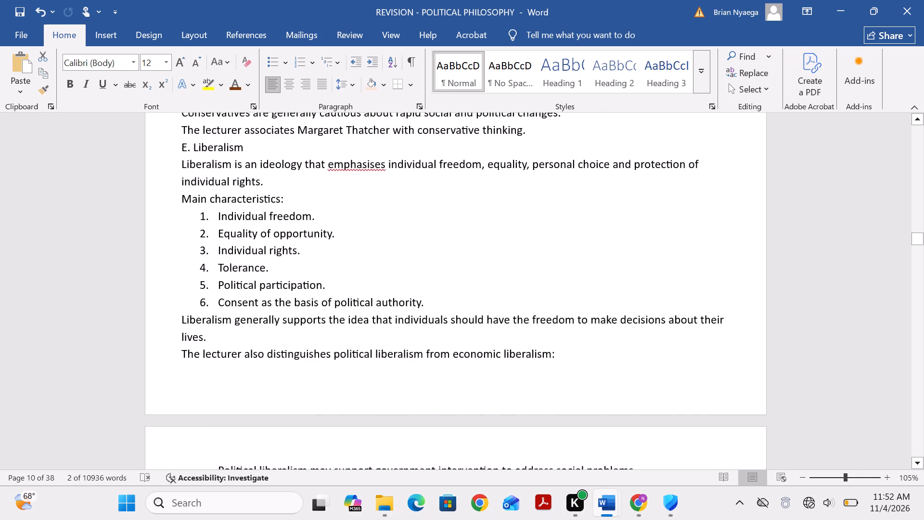
scroll(485, 300, "up", 20)
scroll(485, 300, "up", 1)
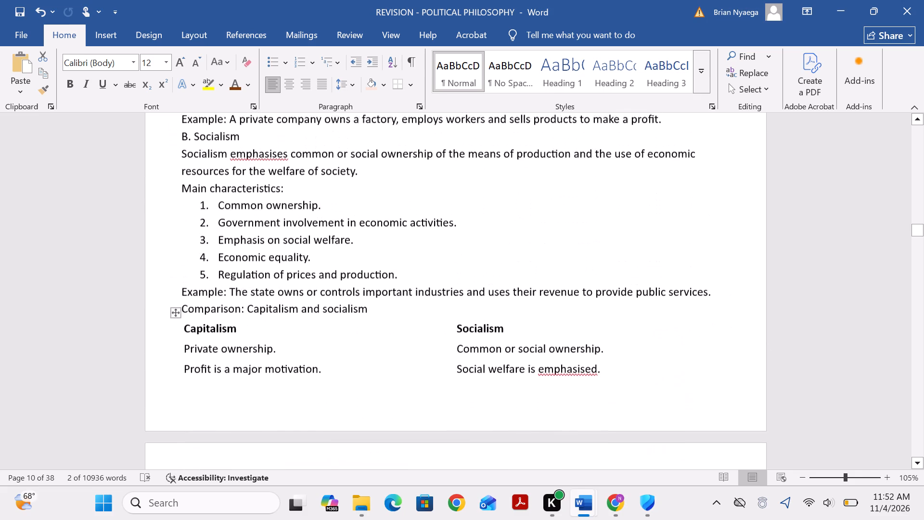
scroll(462, 163, "up", 20)
scroll(462, 163, "up", 1)
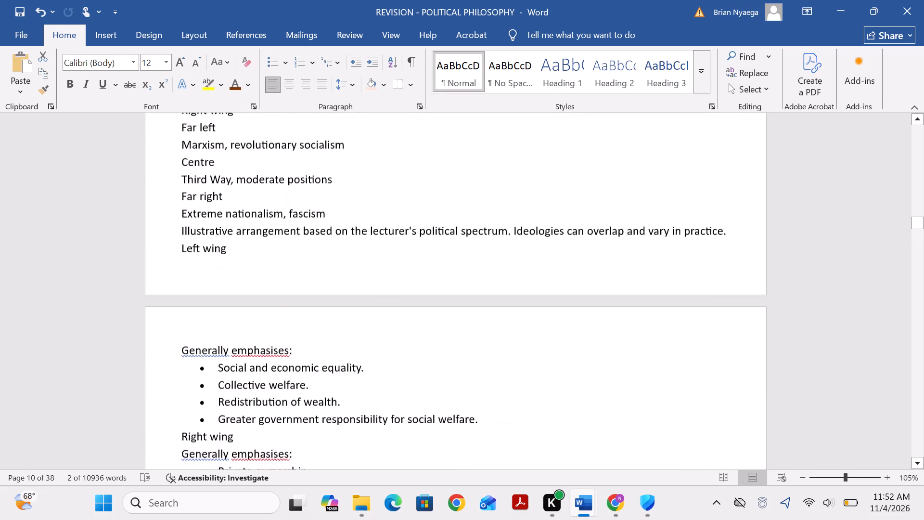
scroll(462, 163, "up", 13)
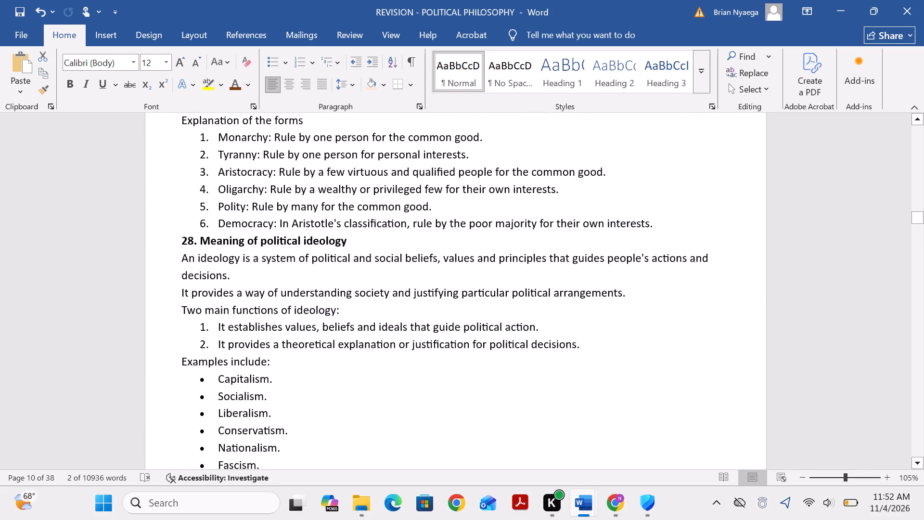
scroll(462, 163, "up", 14)
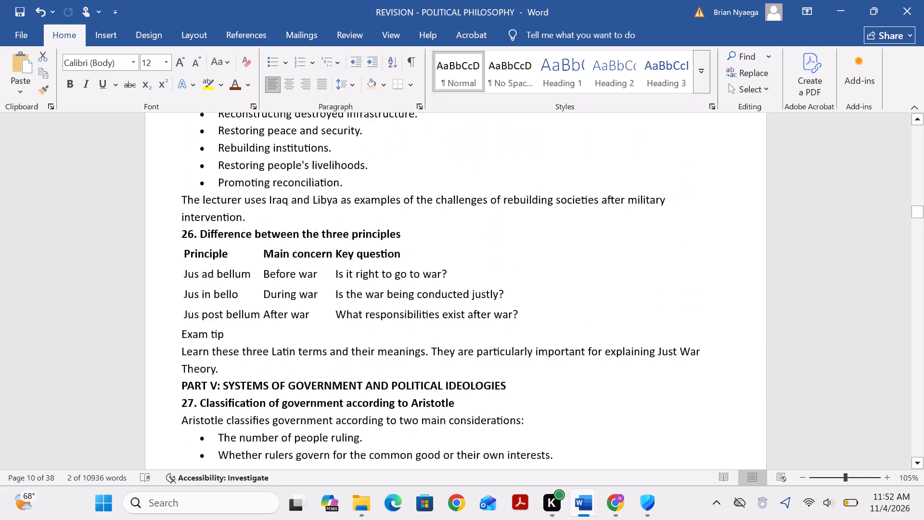
scroll(462, 163, "up", 19)
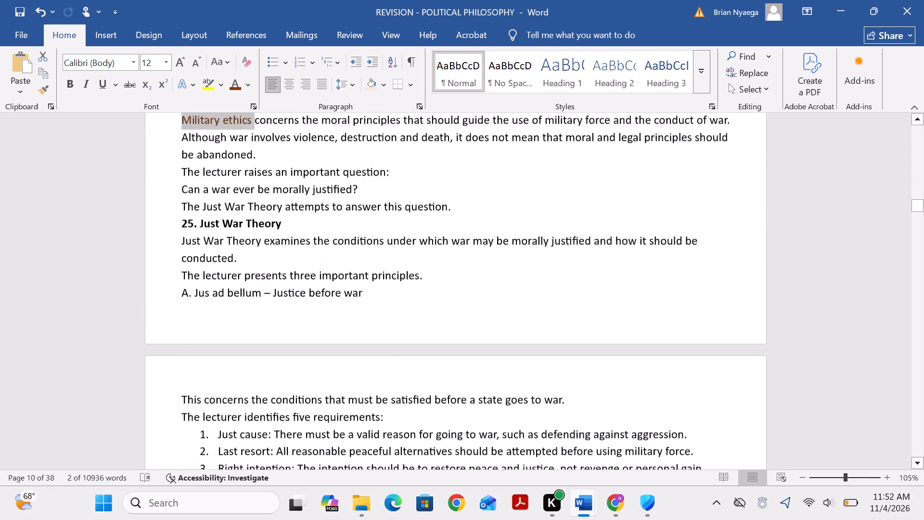
scroll(462, 163, "up", 7)
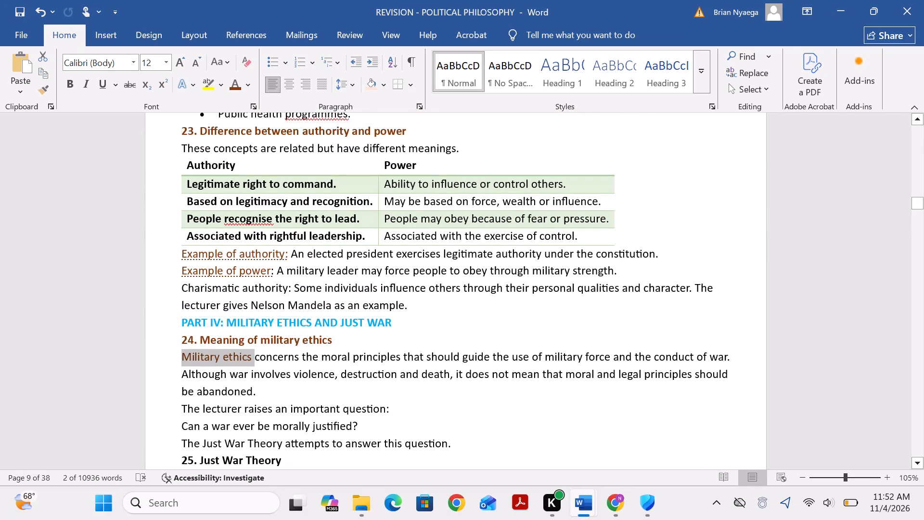
left_click(399, 393)
scroll(313, 365, "down", 1)
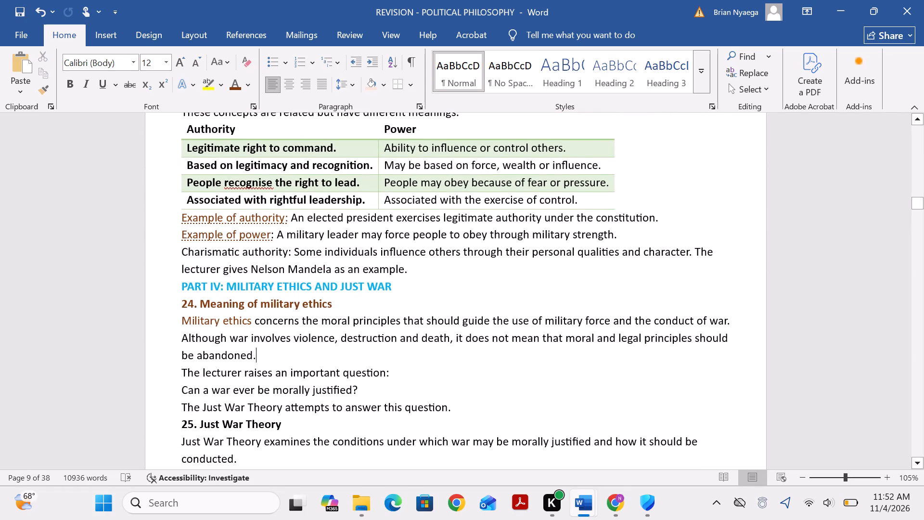
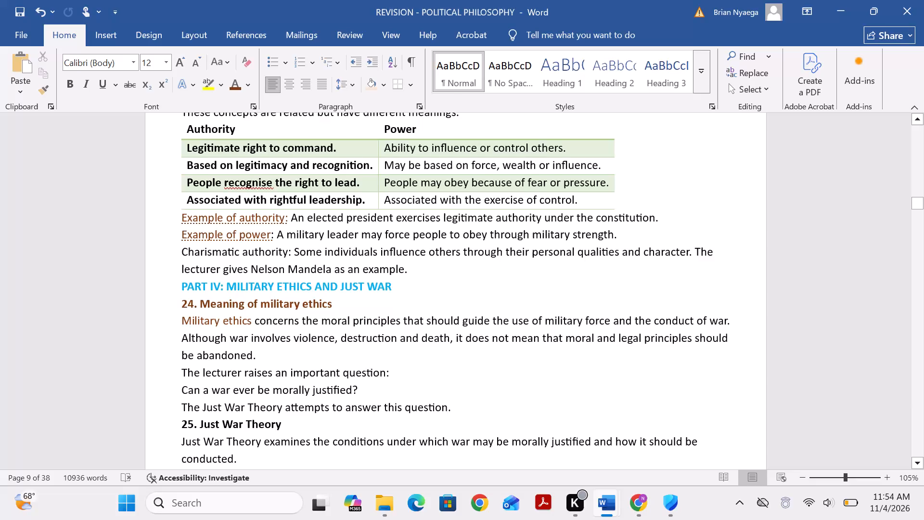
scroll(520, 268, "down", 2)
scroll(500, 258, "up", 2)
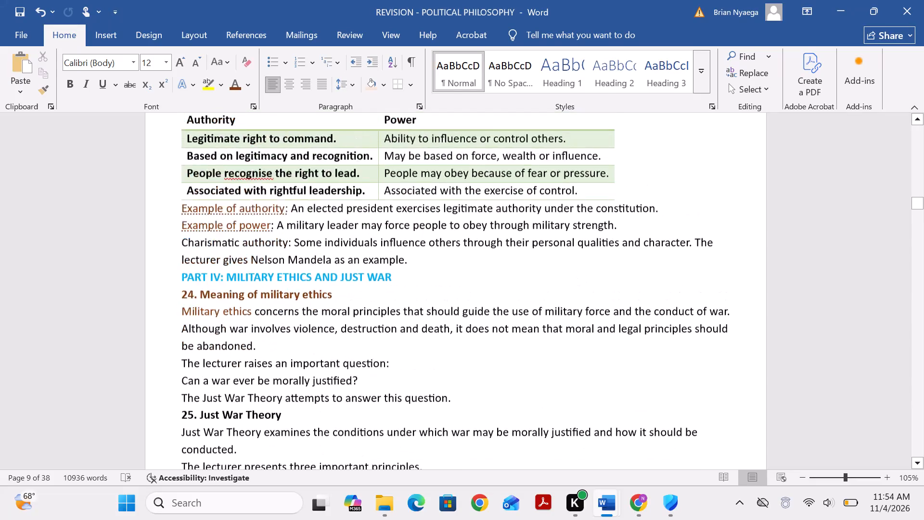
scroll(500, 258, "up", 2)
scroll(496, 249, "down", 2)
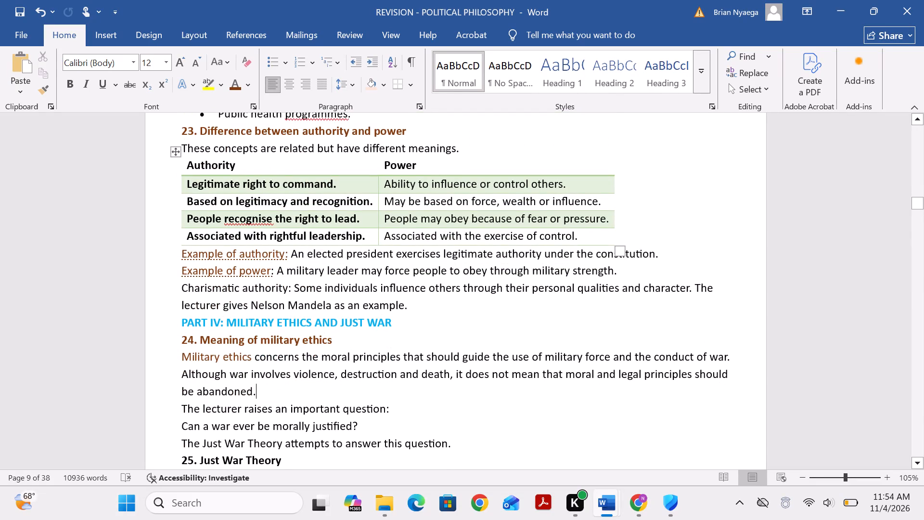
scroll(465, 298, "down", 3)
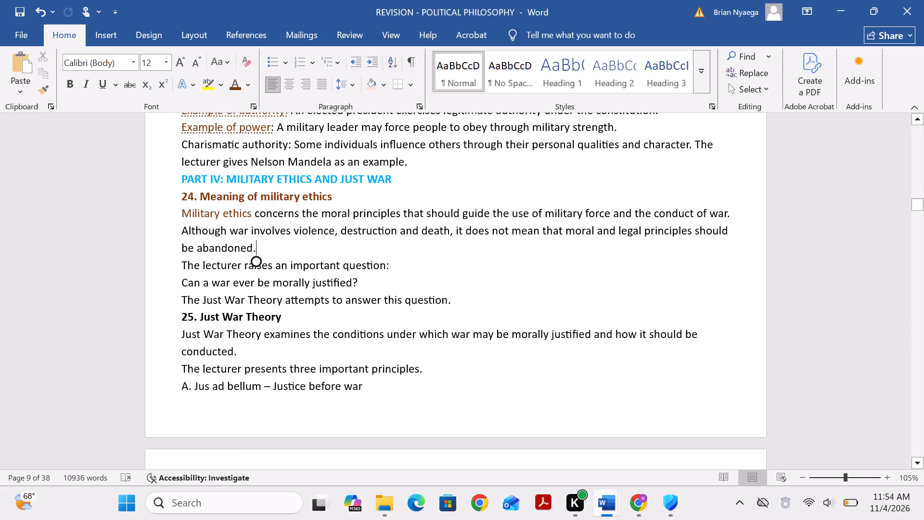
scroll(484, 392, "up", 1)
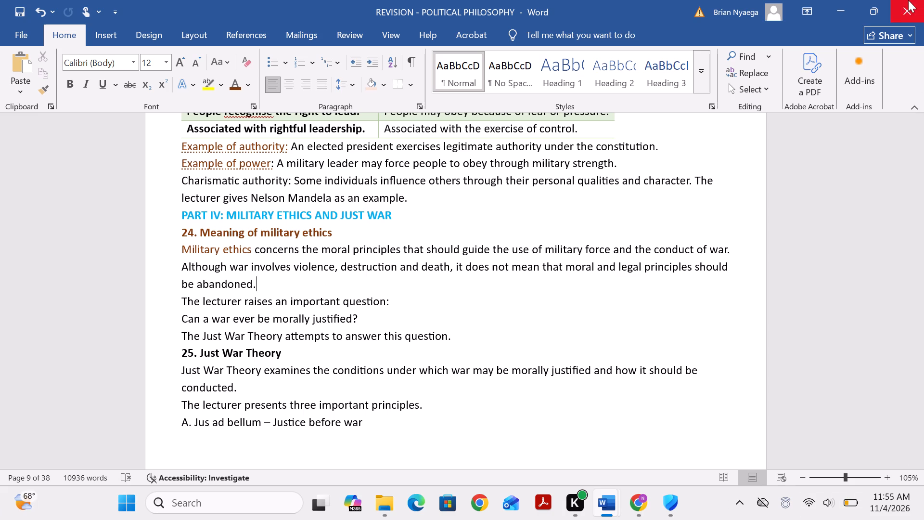
Shrink the maximised notes window to about half the screen width and reduce its zoom to 90%.
left_click(877, 8)
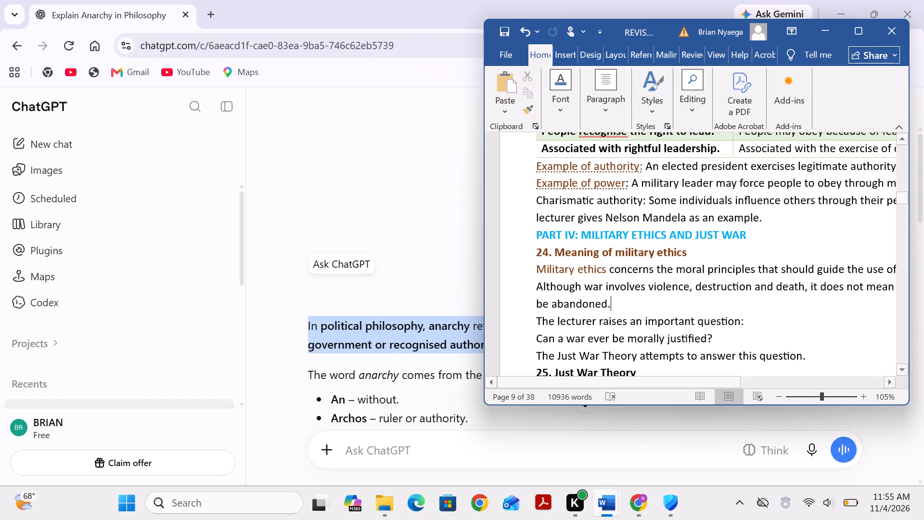
left_click_drag(489, 406, 456, 476)
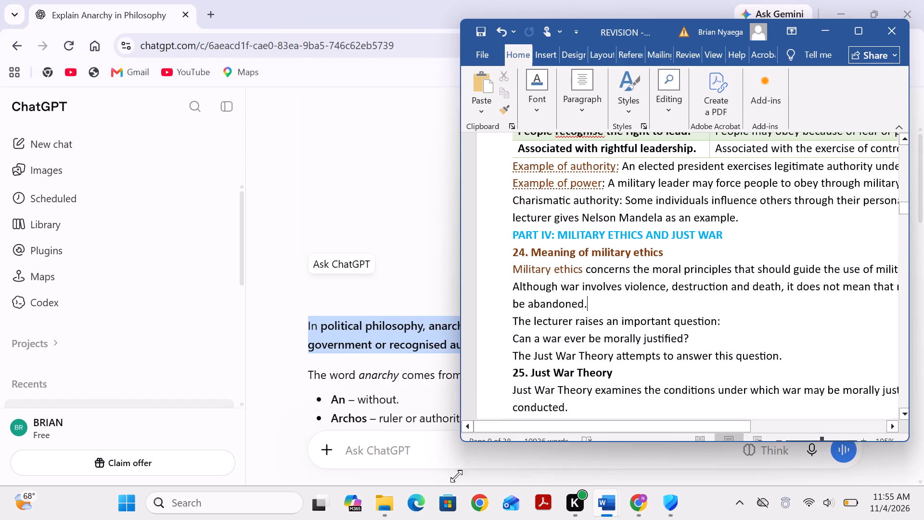
left_click_drag(456, 476, 412, 485)
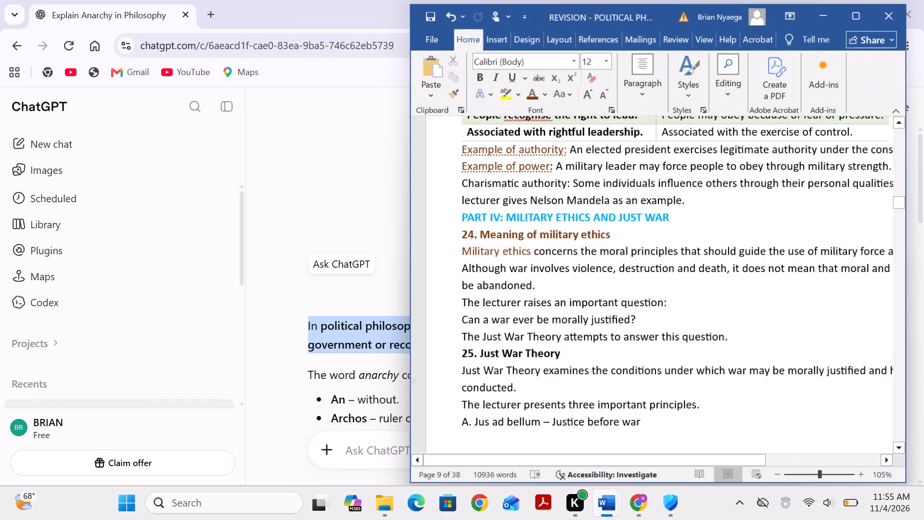
left_click_drag(640, 459, 679, 459)
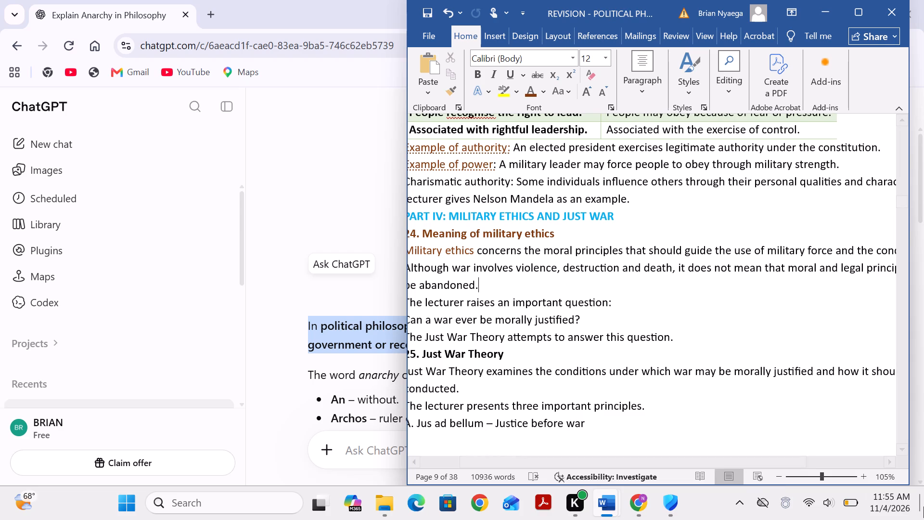
left_click(784, 475)
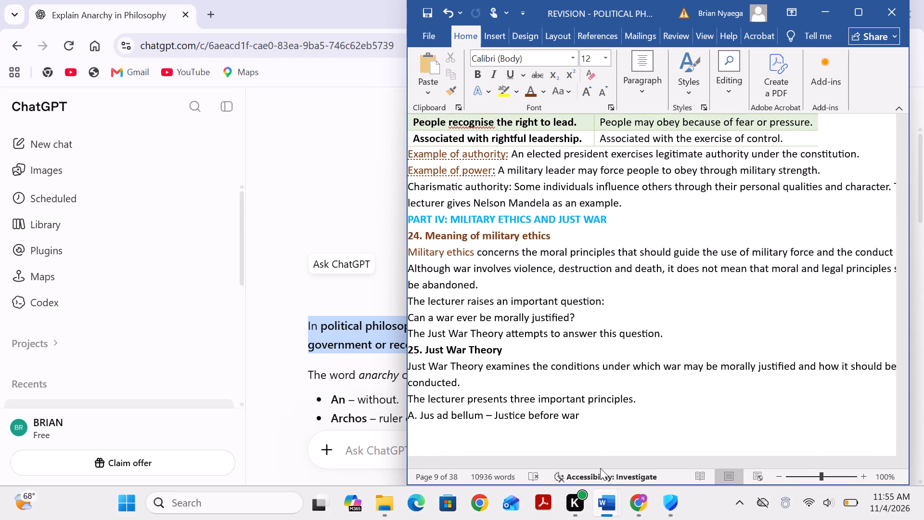
left_click(600, 468)
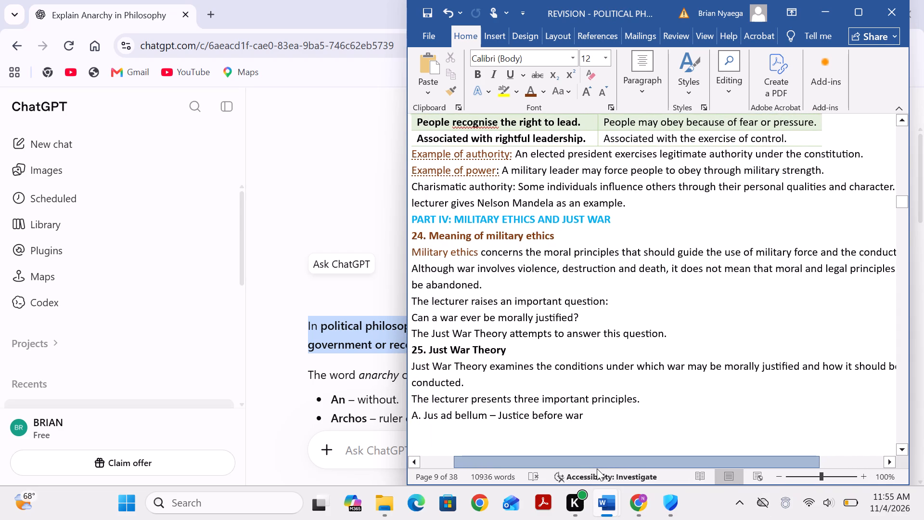
left_click(775, 479)
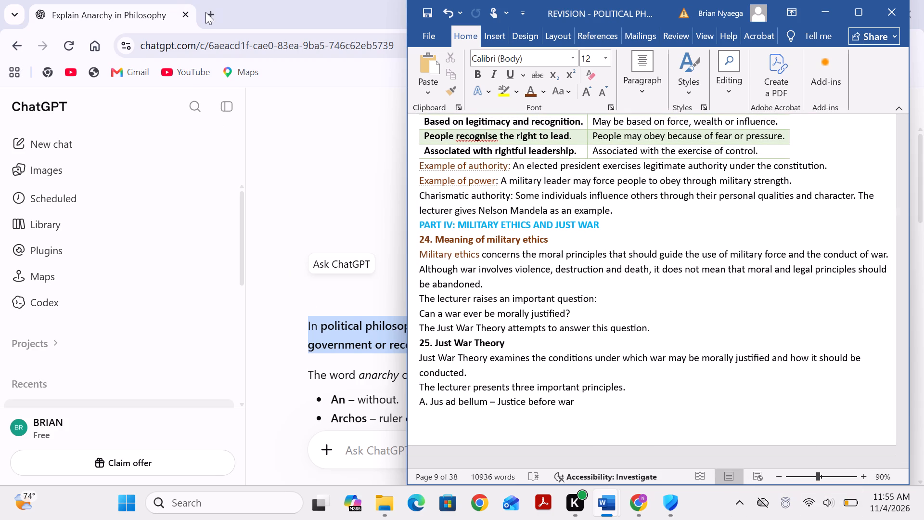
Switch to Chrome and open YouTube in a new tab, keeping the ChatGPT conversation in its own tab.
left_click(187, 67)
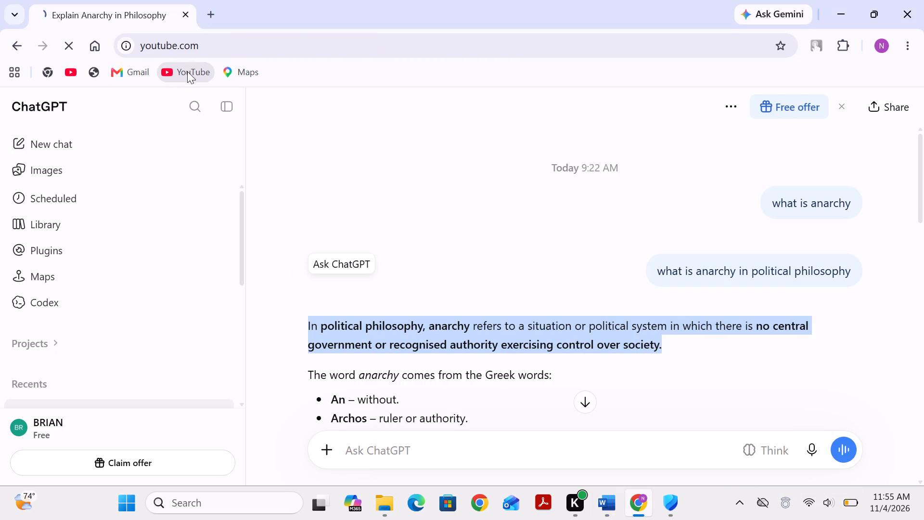
left_click(28, 42)
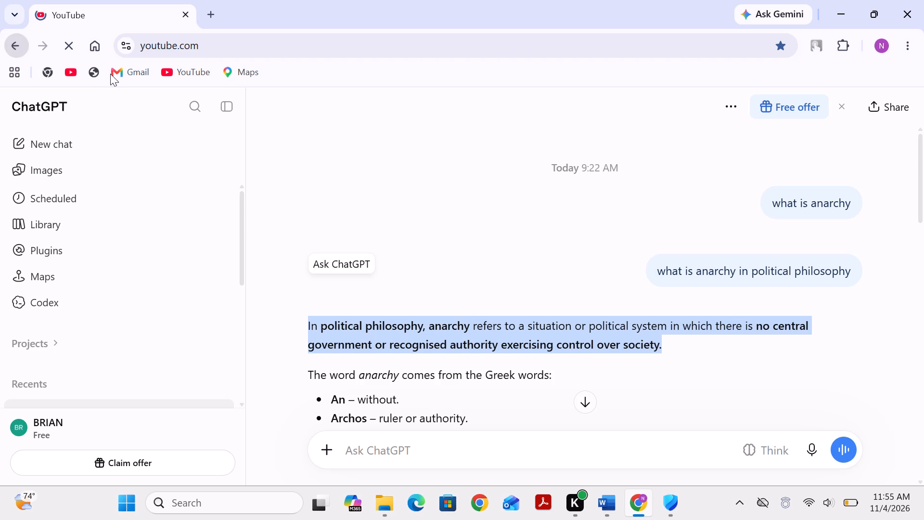
left_click(214, 13)
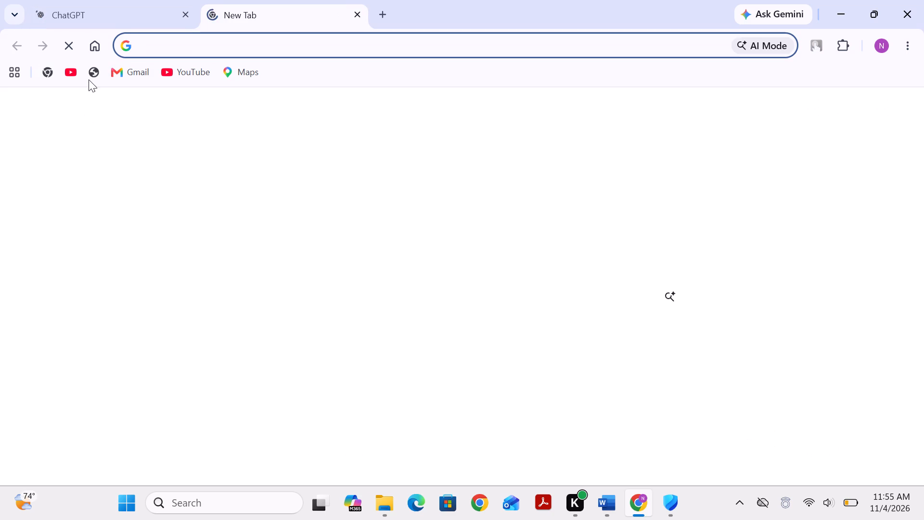
left_click(201, 74)
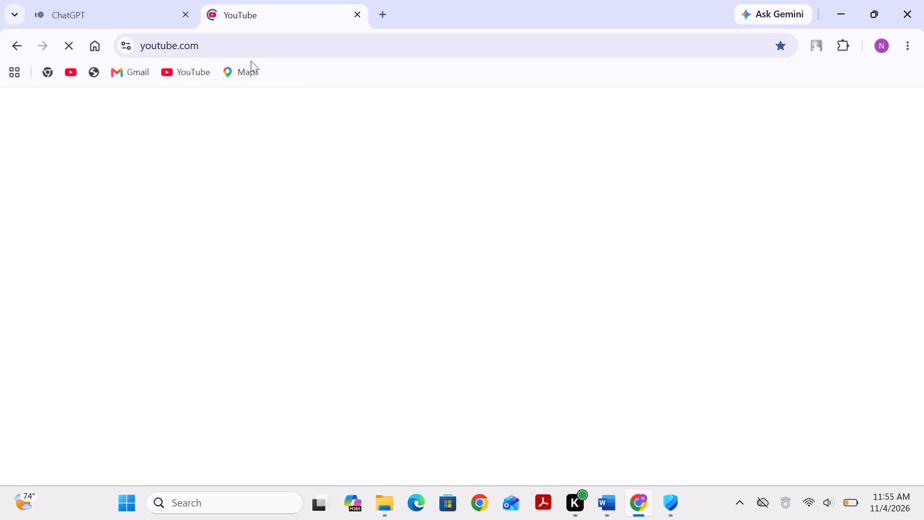
Turn the system volume down to 0.
key("F2")
key("F2")
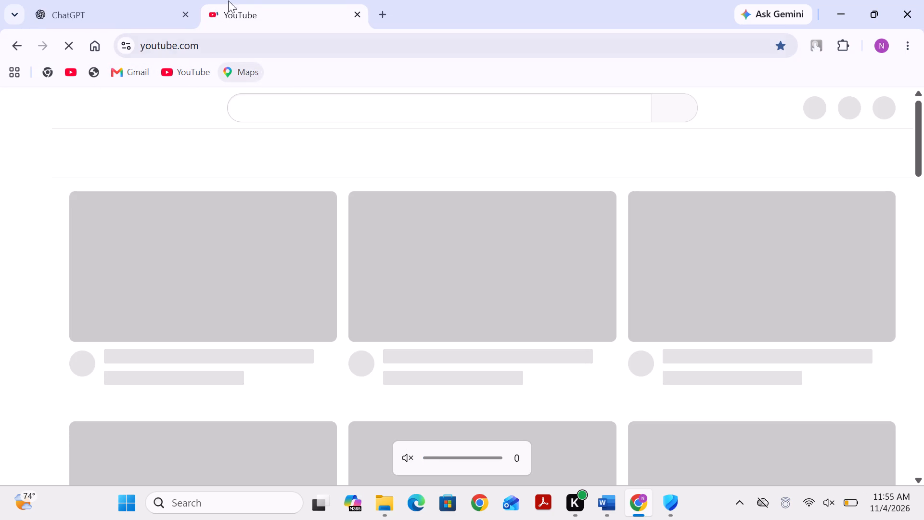
Search YouTube for "oscar corn" and play the video "Oscar's Love For Corn + More Oscar's Oasis Cartoons for Kids".
left_click(286, 115)
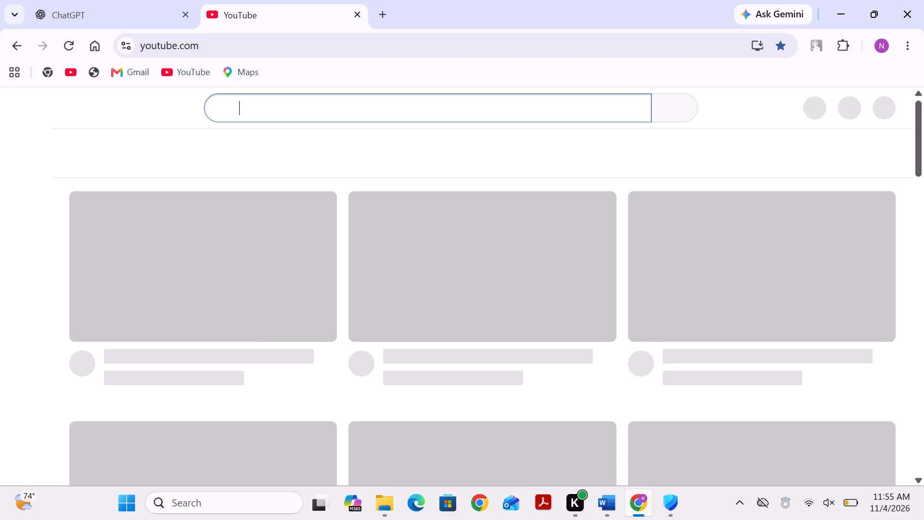
type("osca")
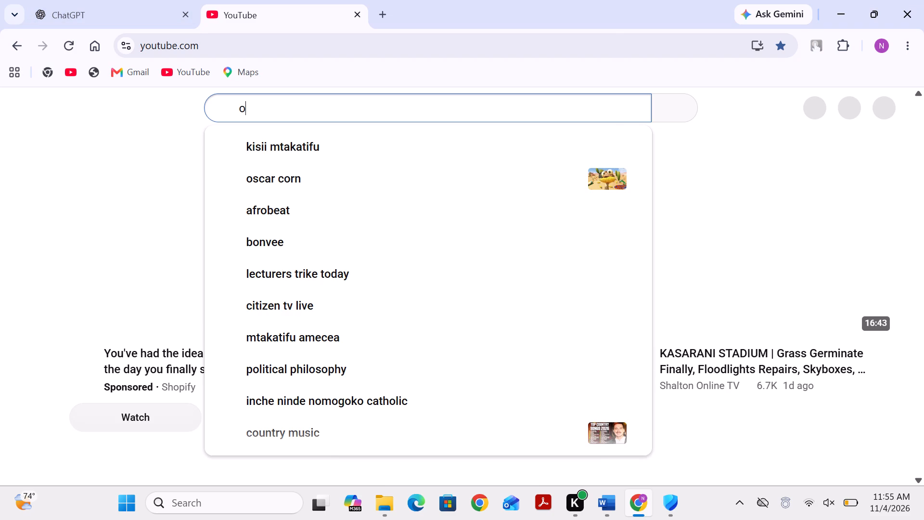
key("r")
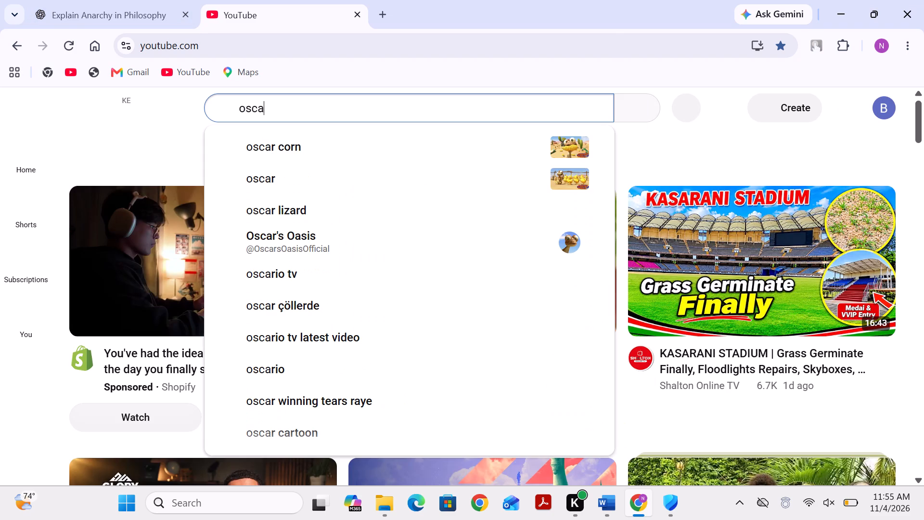
key("Down")
key("Return")
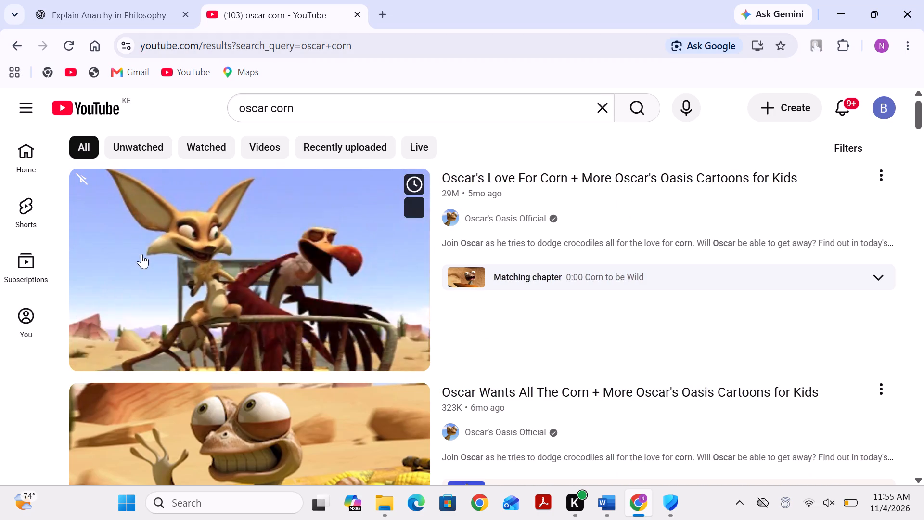
left_click(113, 258)
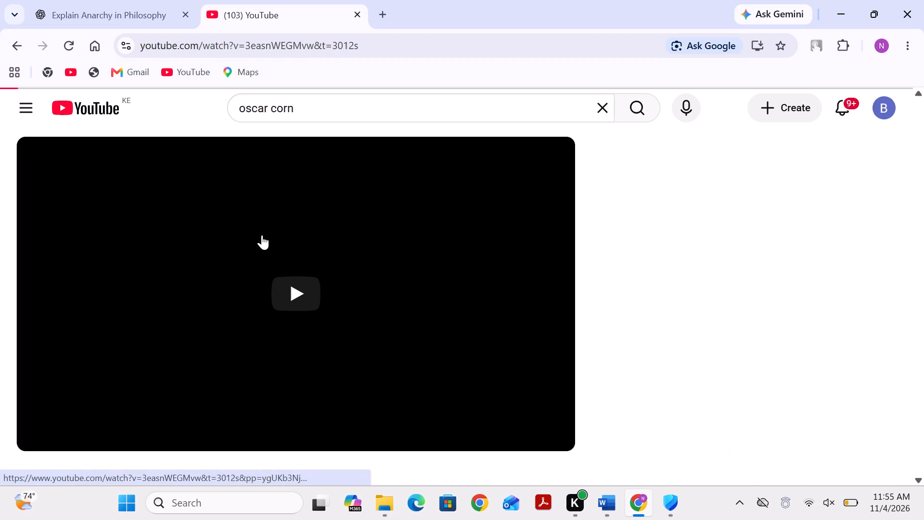
left_click(262, 235)
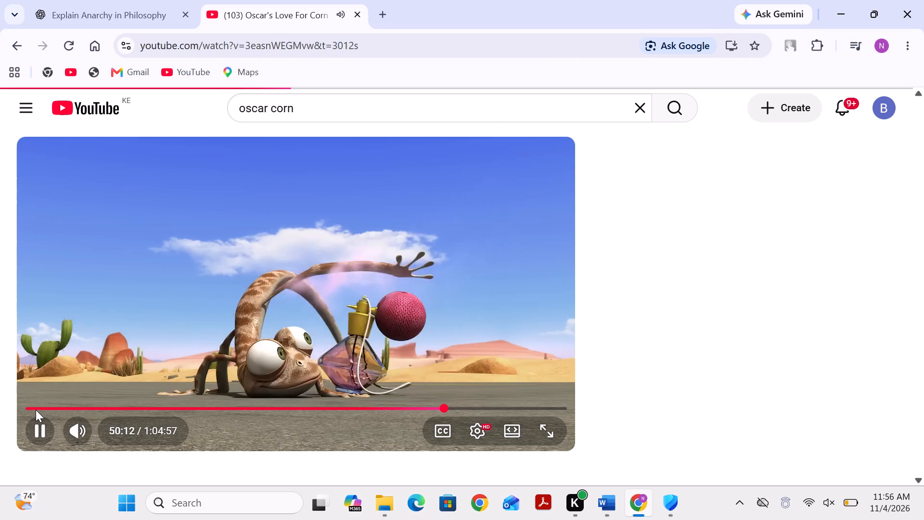
left_click(36, 410)
Restore the browser to a smaller window and place it beside the Word notes.
left_click(865, 14)
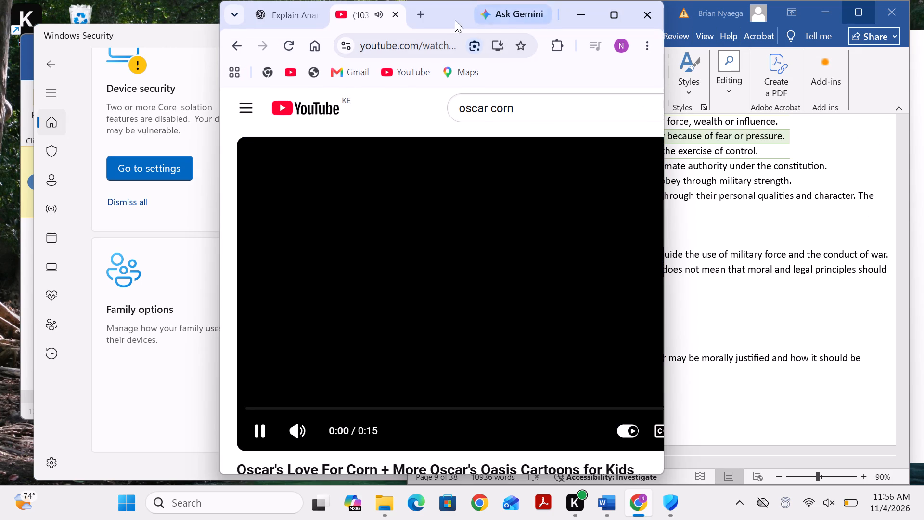
left_click_drag(428, 22, 198, 18)
Switch to Word, set the notes' zoom to 100%, and widen the window on both sides so the full text lines fit.
left_click_drag(808, 331, 803, 331)
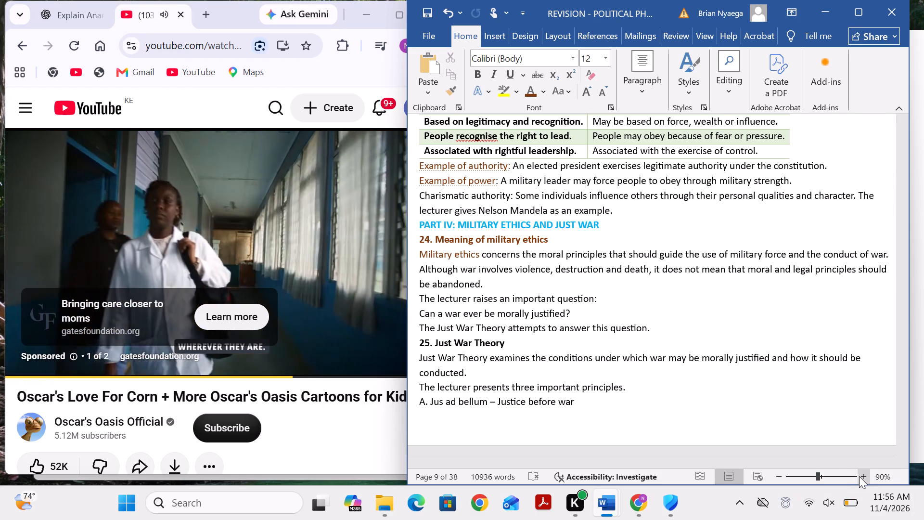
left_click(859, 476)
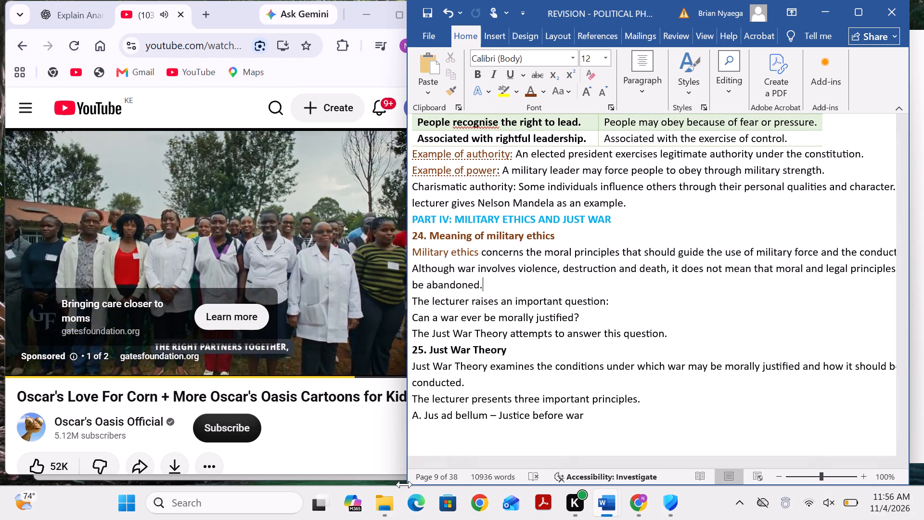
left_click_drag(402, 474, 399, 476)
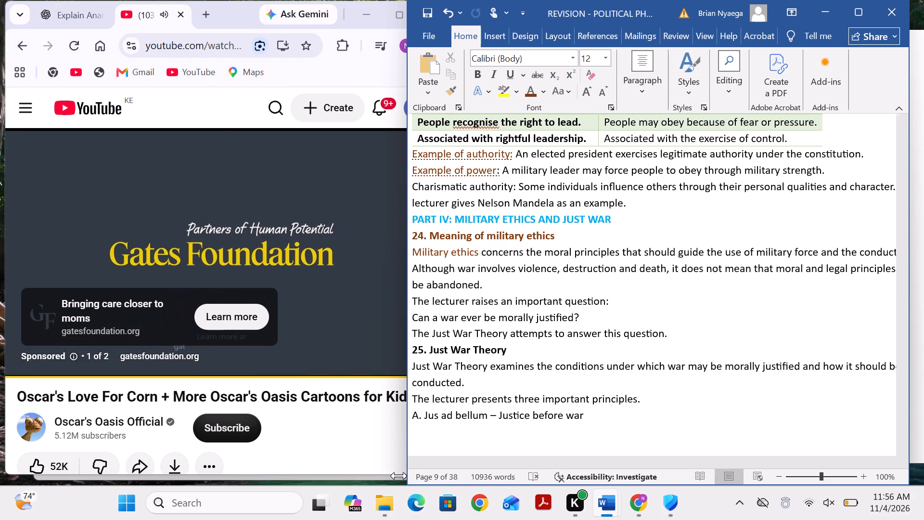
left_click_drag(399, 476, 392, 478)
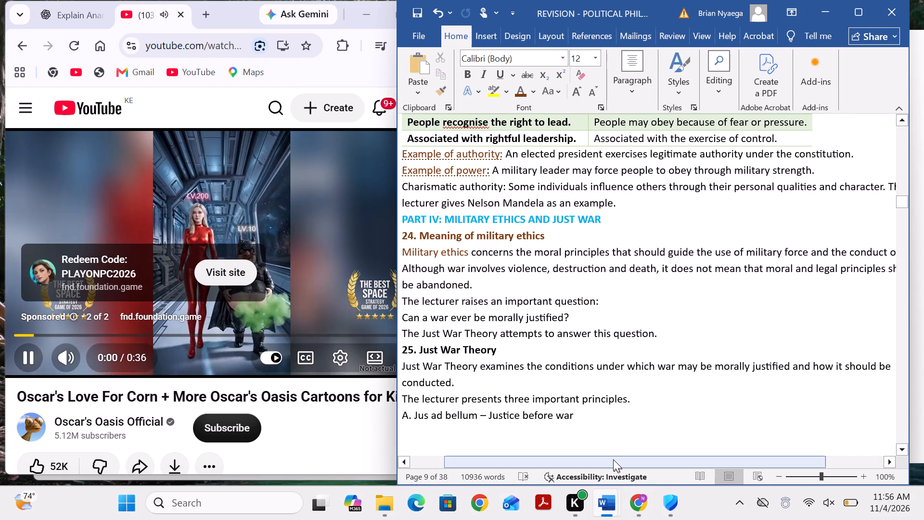
left_click_drag(612, 457, 624, 458)
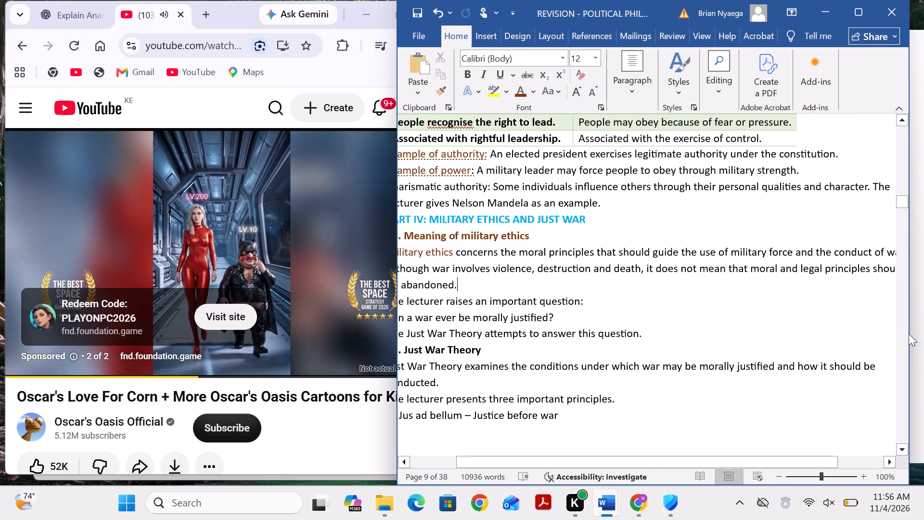
left_click_drag(909, 333, 923, 334)
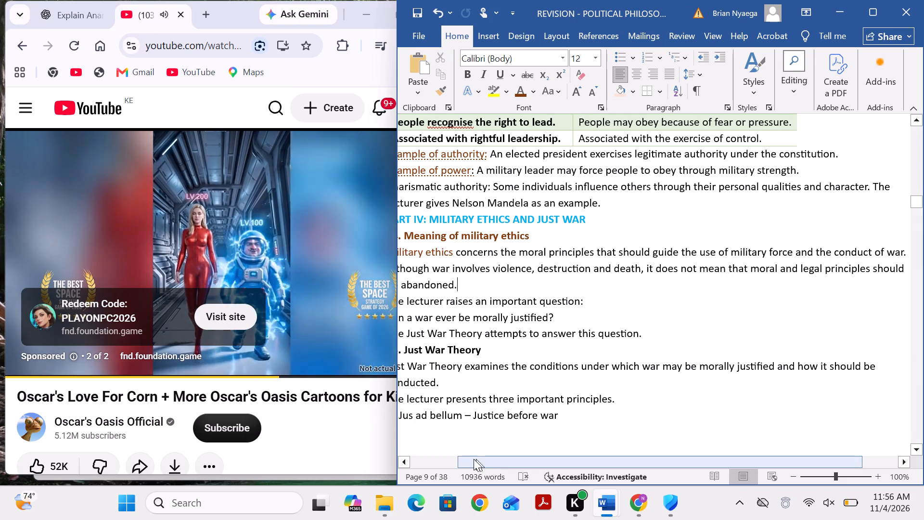
left_click_drag(496, 459, 490, 459)
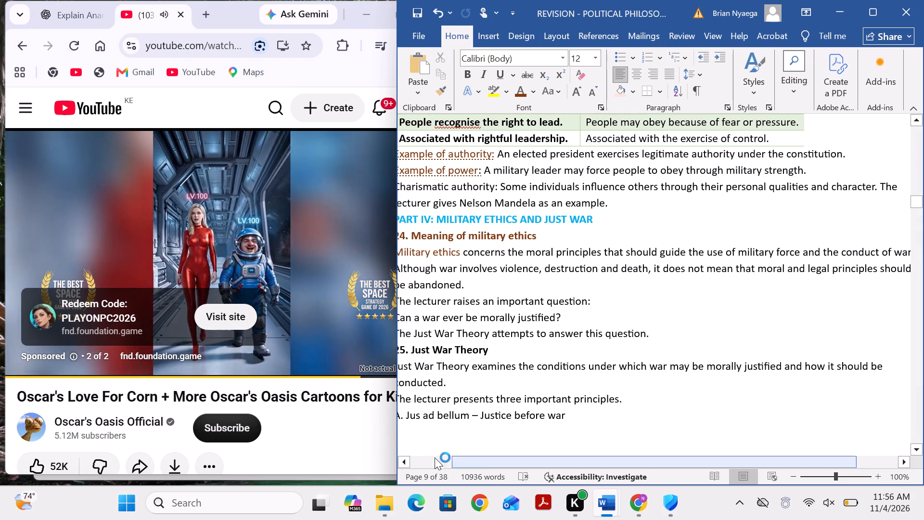
Switch back to Chrome and skip the advertisement playing before the Oscar's Oasis video.
left_click(346, 433)
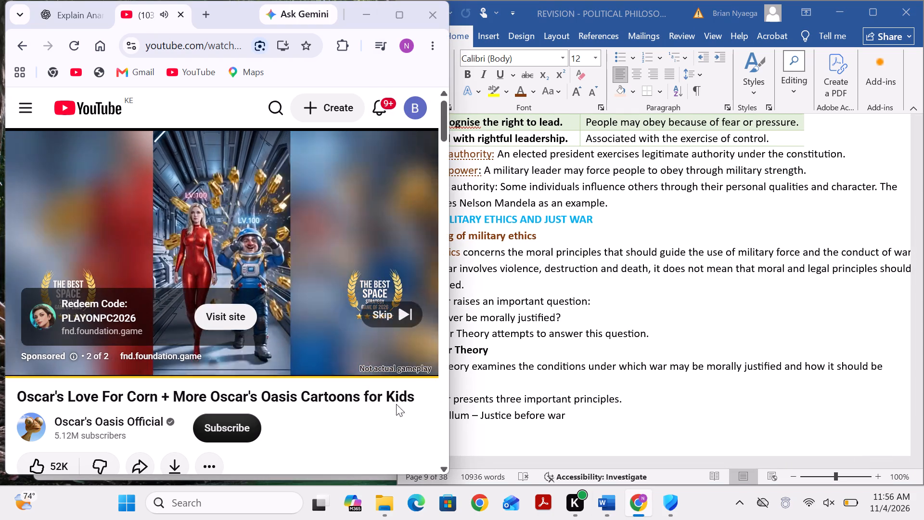
left_click(393, 320)
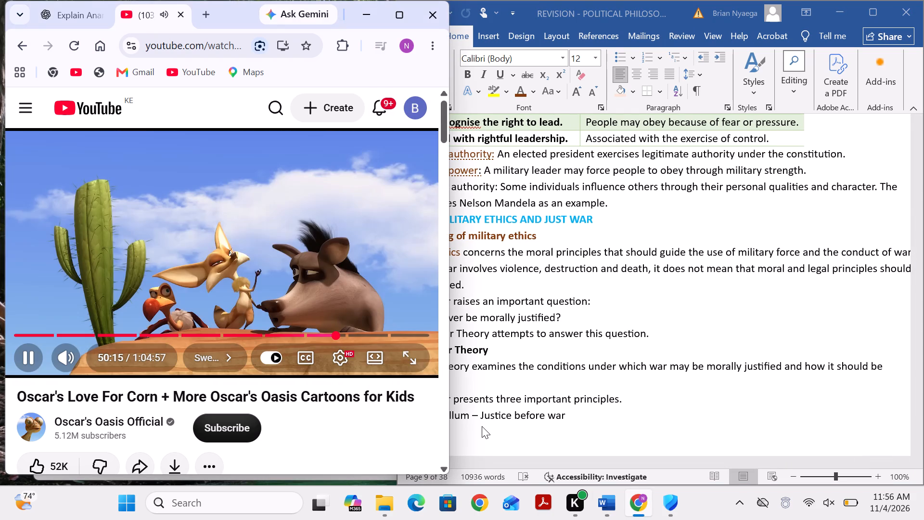
Shrink the browser window narrower and shorter so it no longer covers the Word notes, keeping the video and its title in view.
left_click(482, 426)
left_click(368, 410)
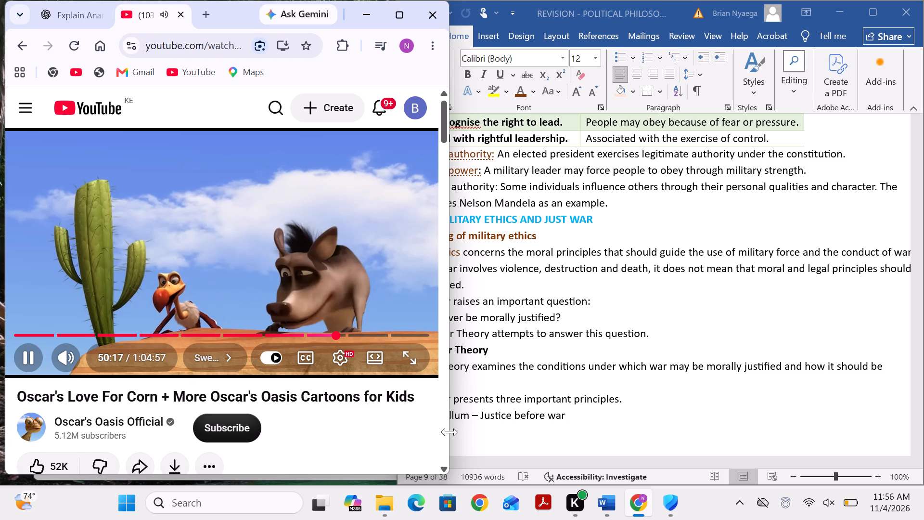
left_click(449, 432)
scroll(390, 418, "up", 4)
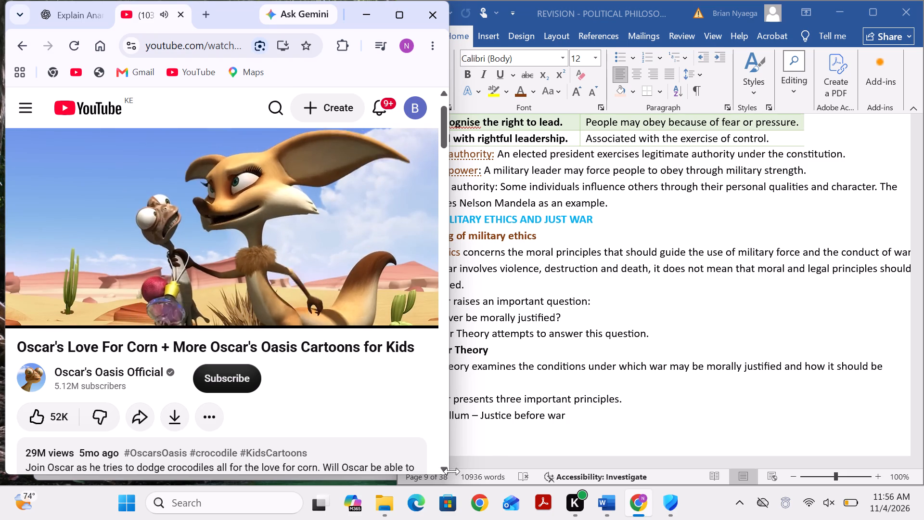
left_click_drag(446, 478, 378, 367)
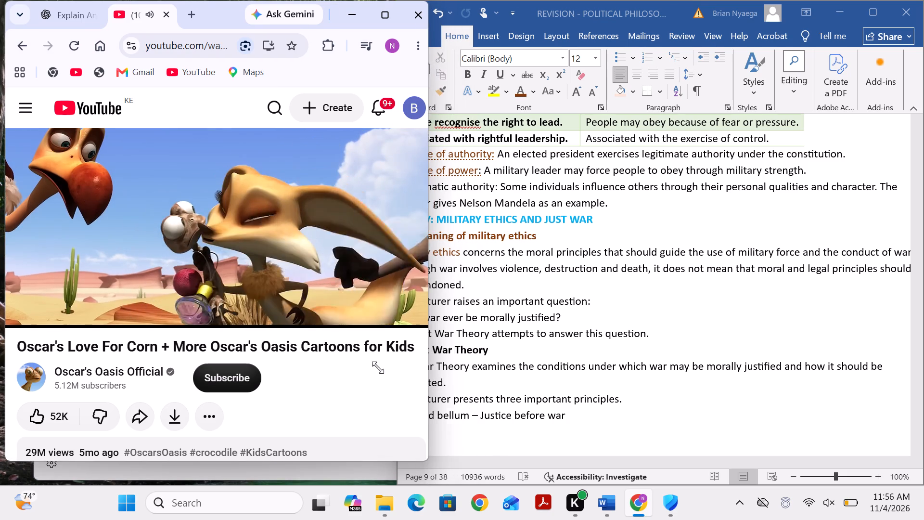
left_click_drag(378, 367, 380, 349)
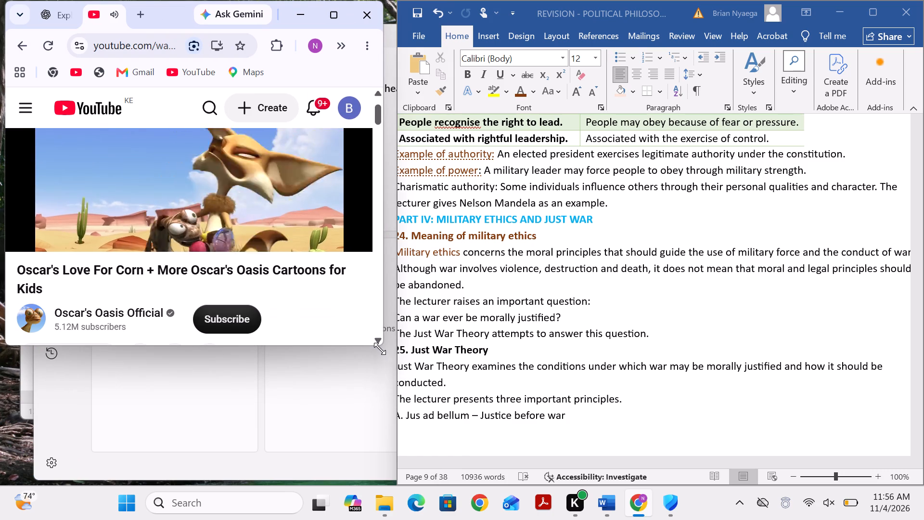
left_click_drag(380, 349, 383, 356)
scroll(276, 293, "up", 4)
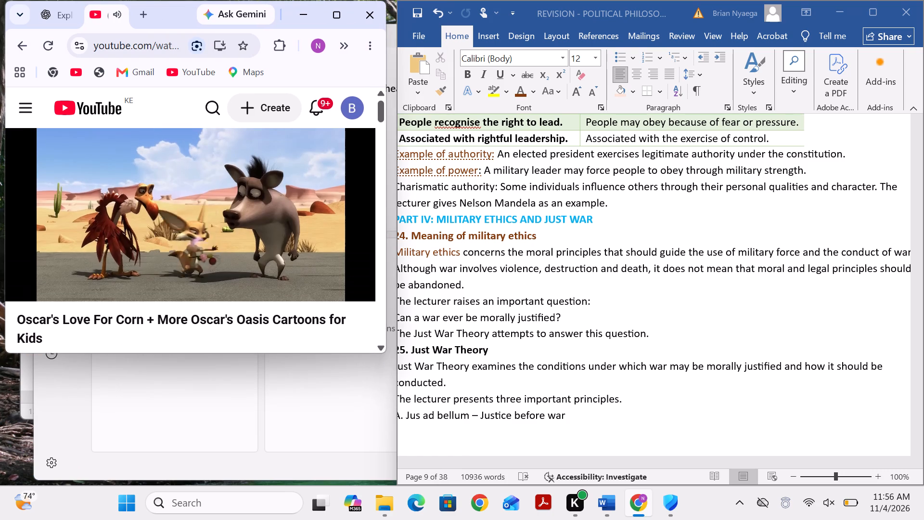
scroll(274, 286, "up", 2)
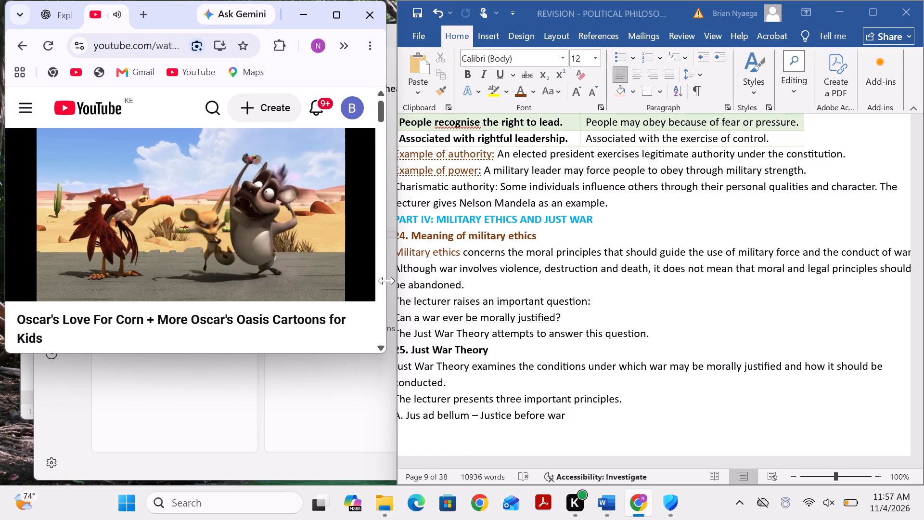
left_click_drag(387, 281, 353, 283)
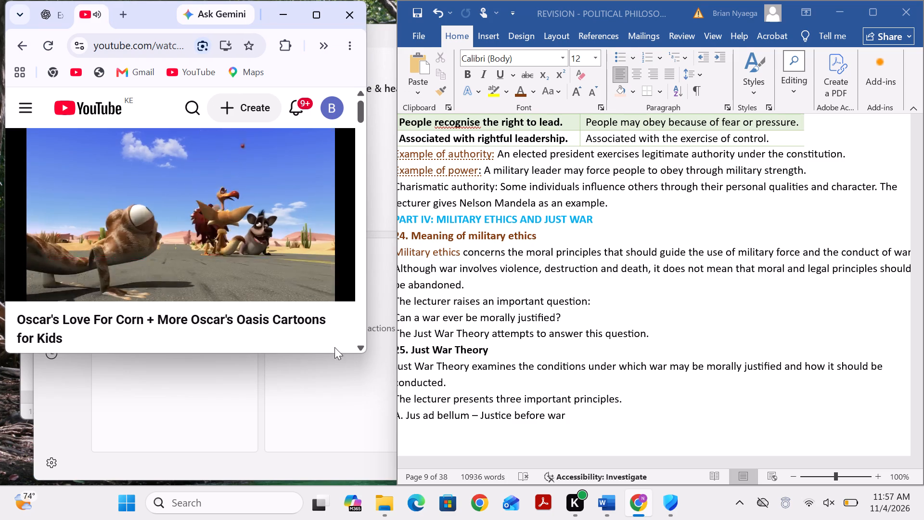
left_click_drag(307, 353, 310, 392)
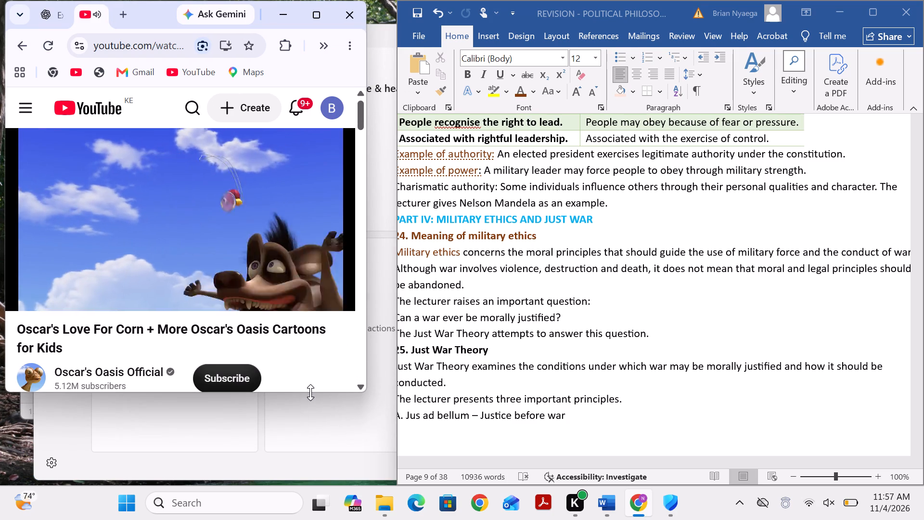
left_click_drag(310, 392, 319, 415)
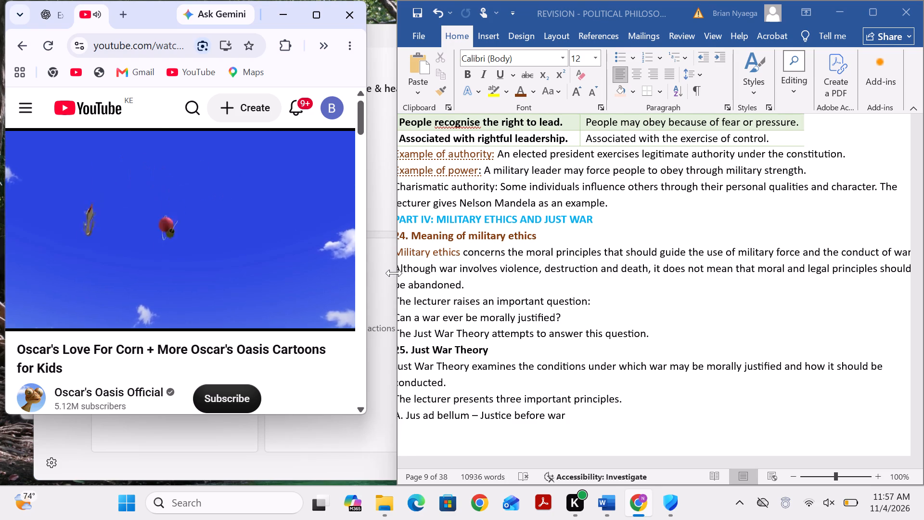
Widen the Word window to meet the browser's edge and shift the page sideways so the full text lines show.
left_click_drag(394, 273, 382, 283)
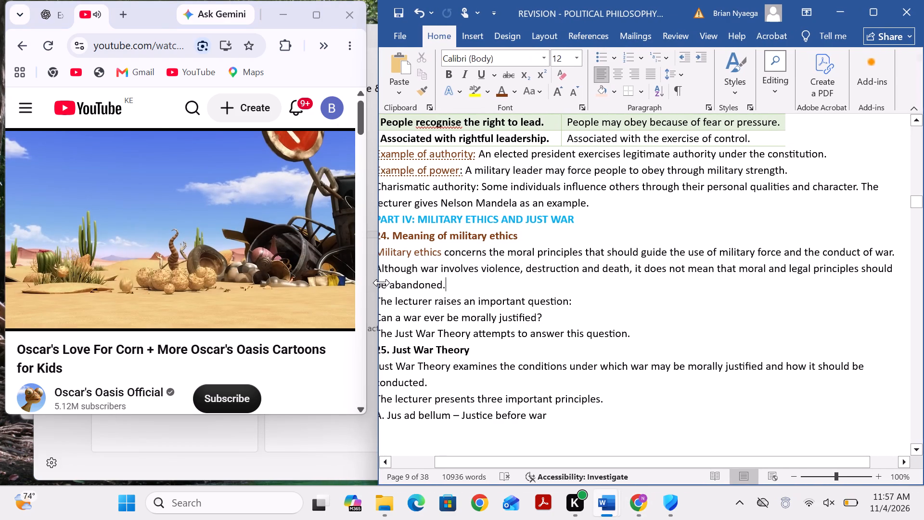
left_click_drag(382, 283, 365, 281)
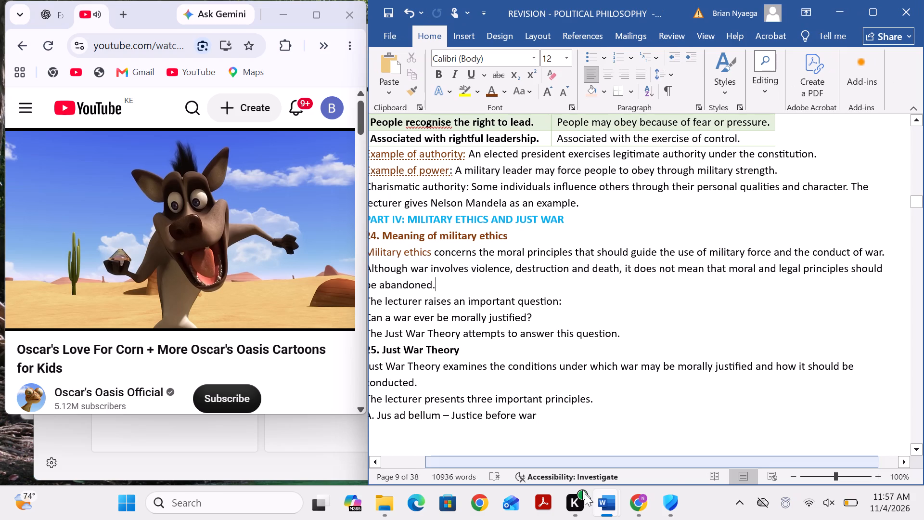
left_click_drag(528, 460, 497, 453)
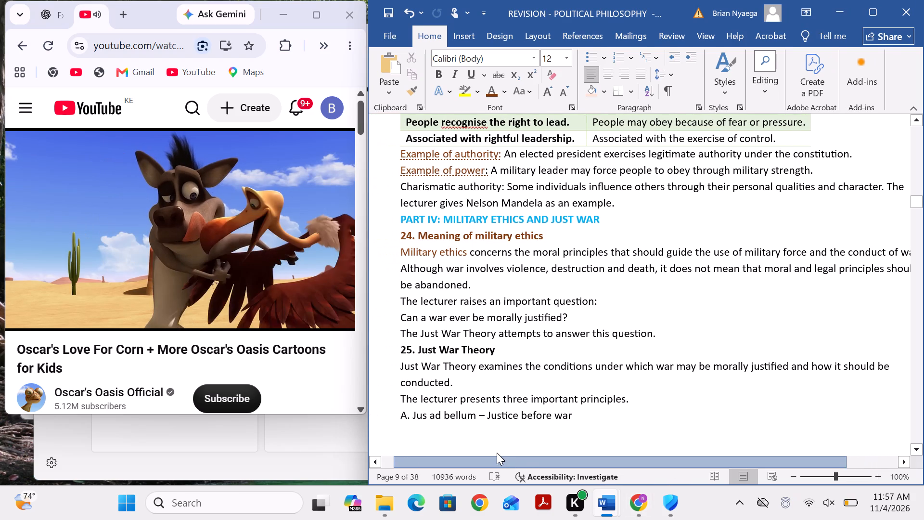
left_click_drag(497, 453, 514, 447)
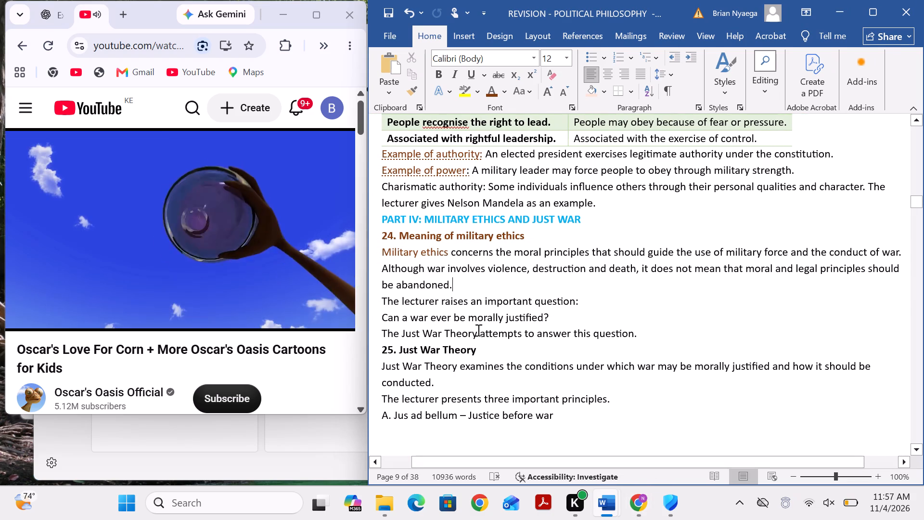
Underline "Military ethics" at the start of section 24 with the dotted underline.
left_click(481, 322)
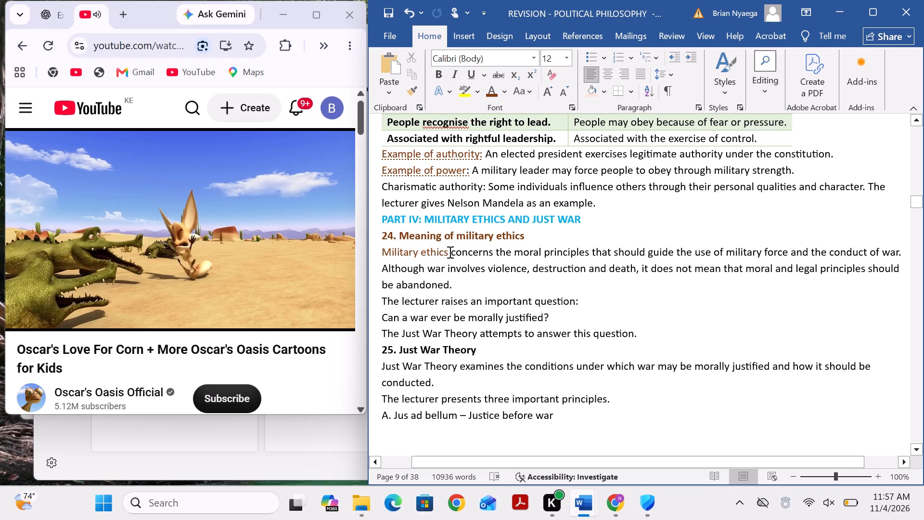
left_click_drag(449, 254, 380, 250)
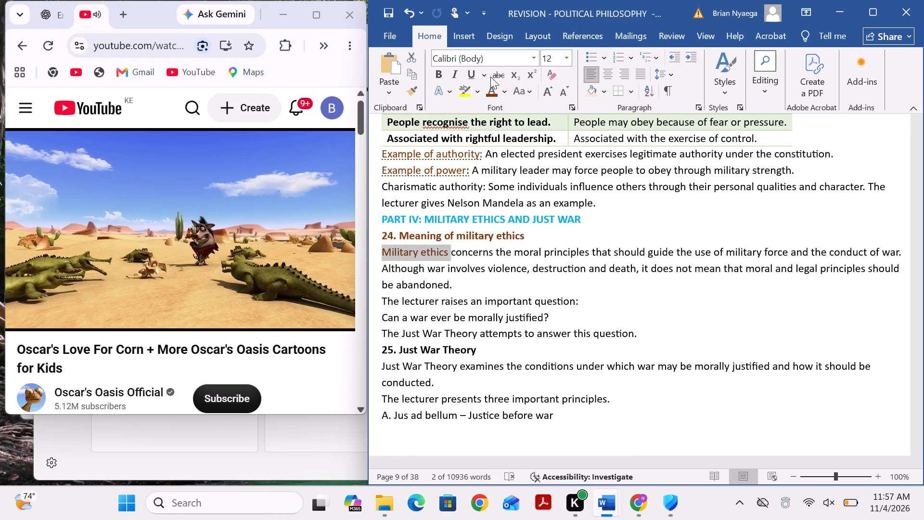
left_click(470, 78)
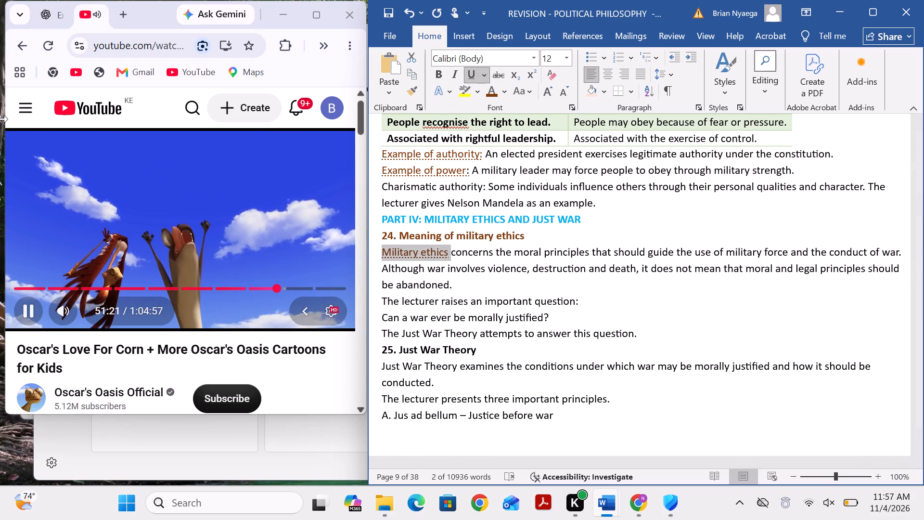
Switch to Chrome, jump the Oscar's Oasis video back to near its beginning, and skip the advertisement.
right_click_drag(0, 111, 0, 0)
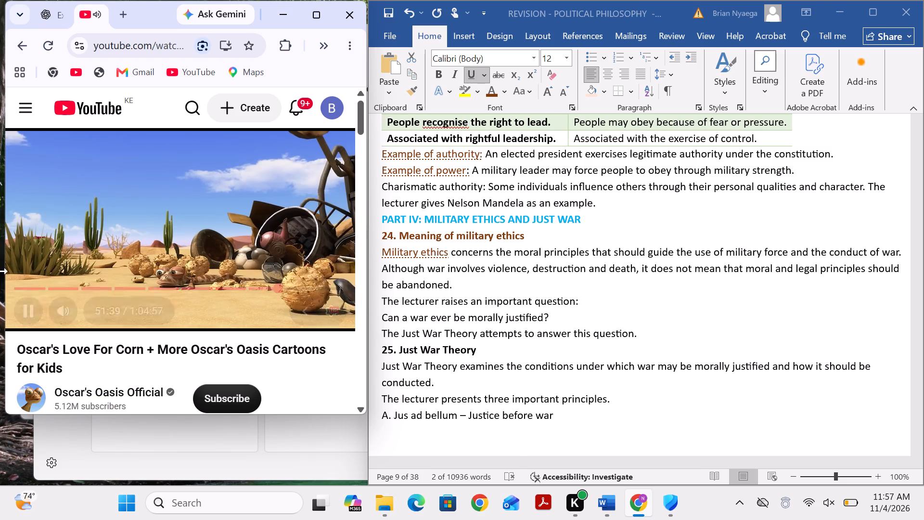
left_click(20, 285)
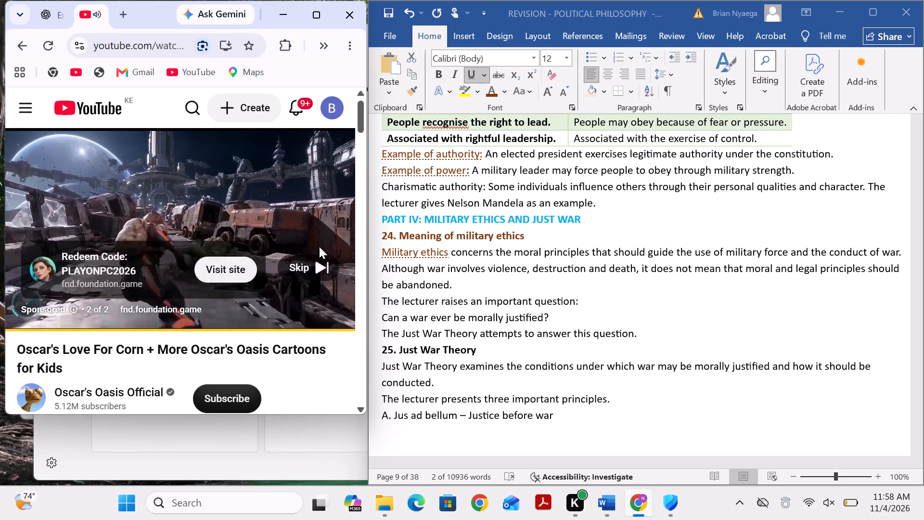
left_click(310, 262)
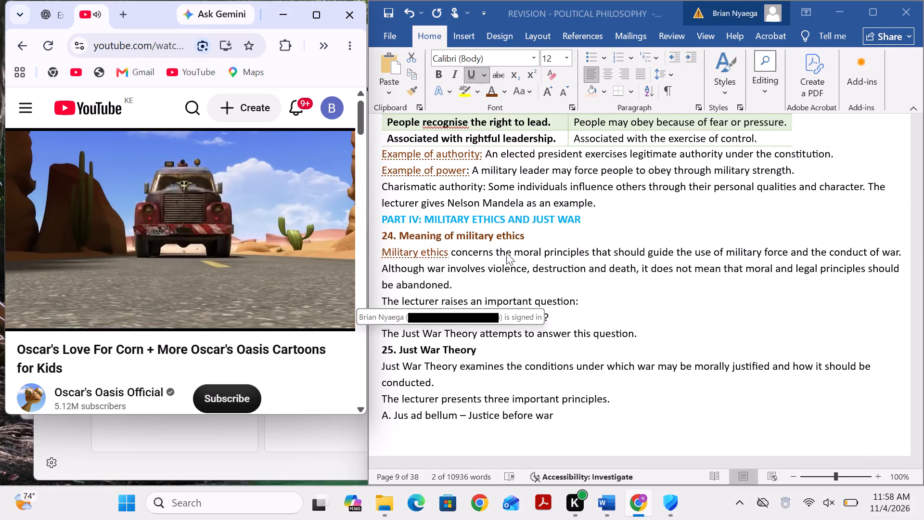
In Word, colour "moral principles that should guide the use of military force and the conduct of war." in the darkest gold theme shade.
left_click(525, 241)
left_click(510, 252)
left_click(513, 250)
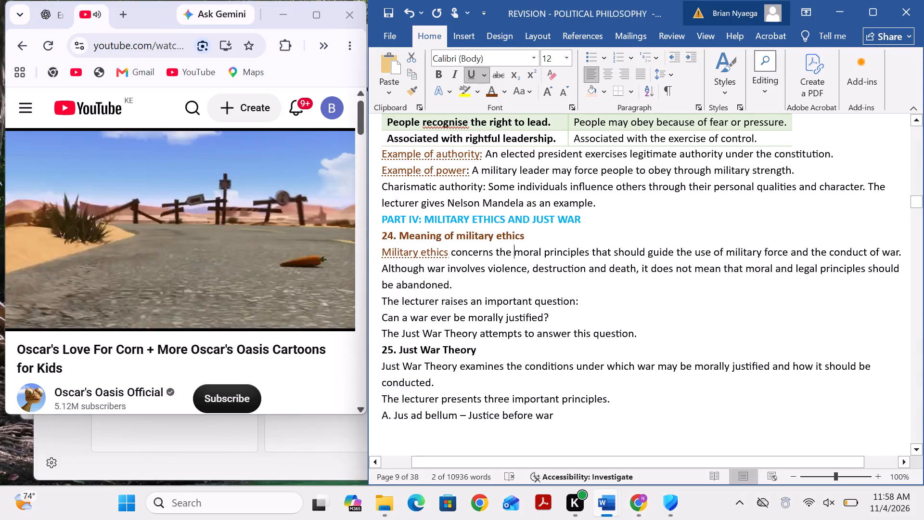
left_click_drag(513, 250, 907, 253)
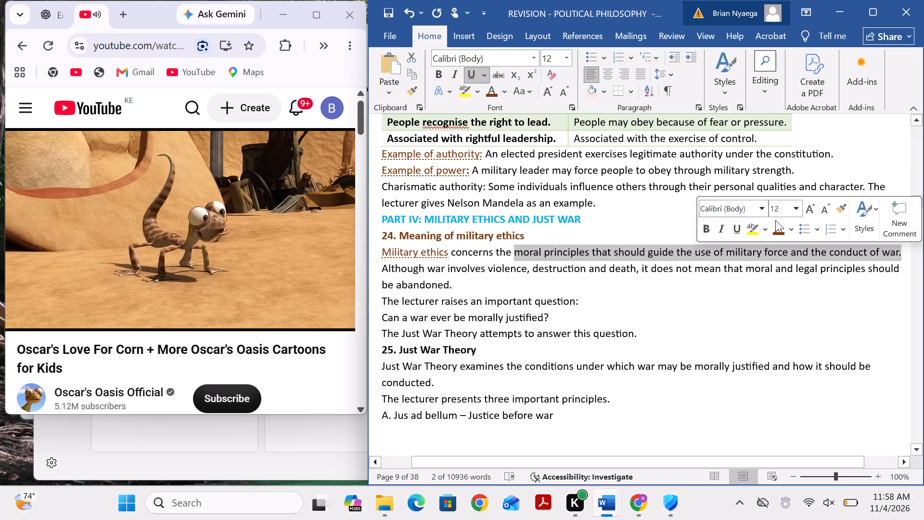
left_click(504, 92)
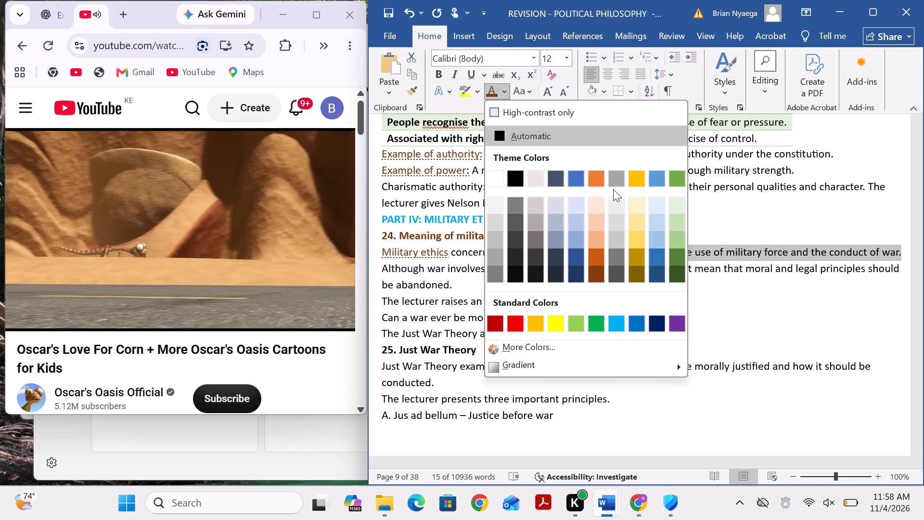
left_click(640, 280)
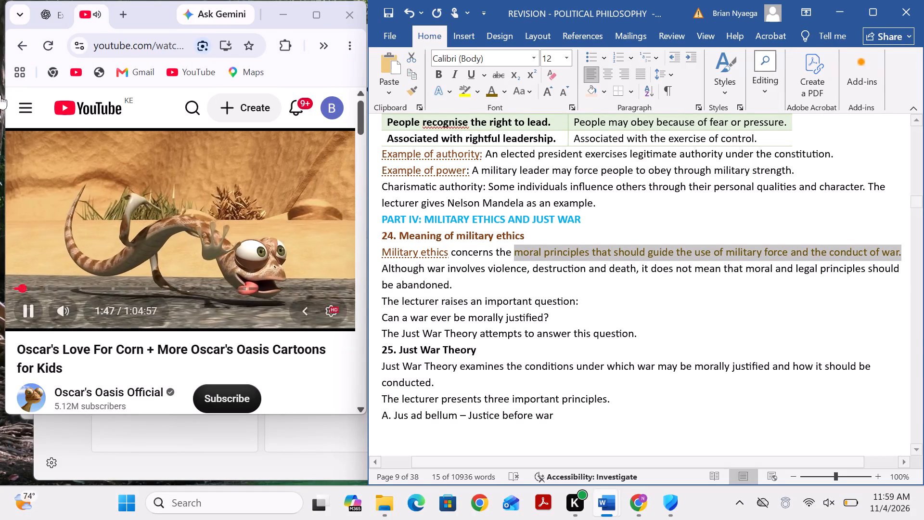
left_click(5, 116)
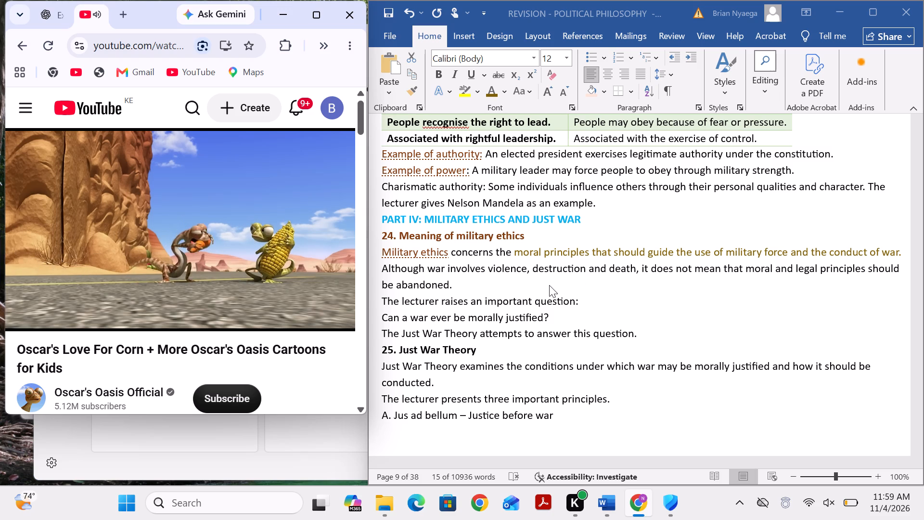
Format the question "Can a war ever be morally justified?" in section 24 in the darkest green theme shade and bold.
scroll(453, 291, "up", 1)
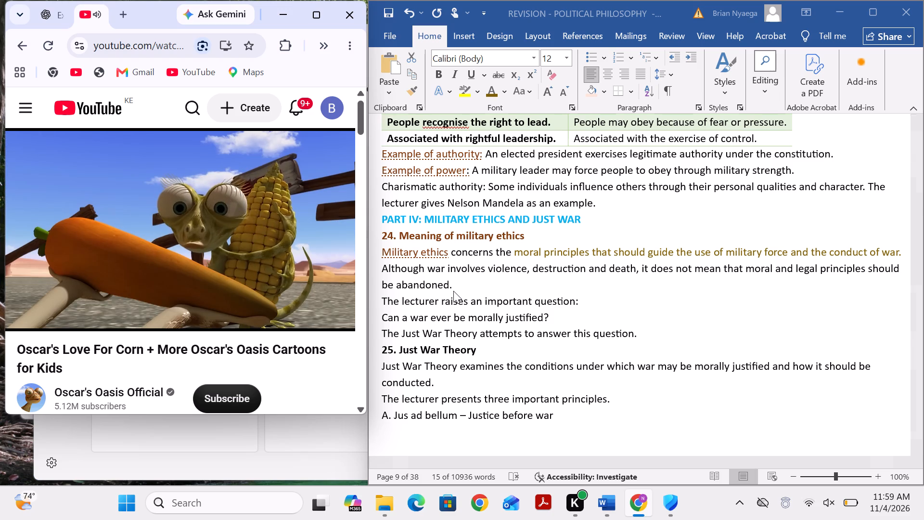
scroll(453, 291, "down", 1)
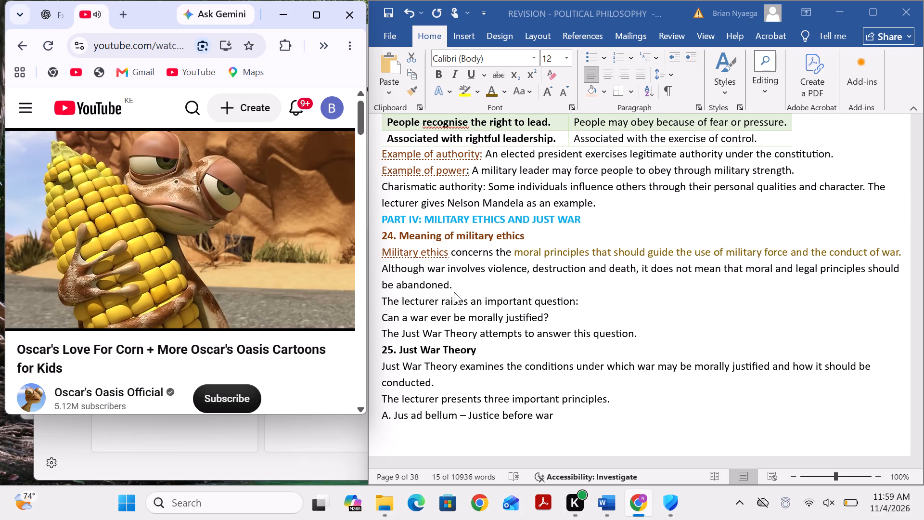
scroll(479, 327, "down", 2)
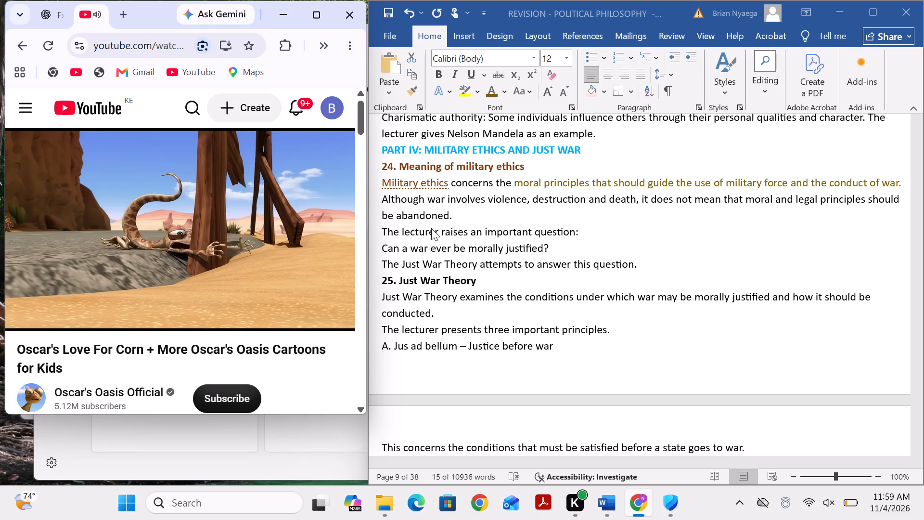
left_click_drag(567, 250, 412, 253)
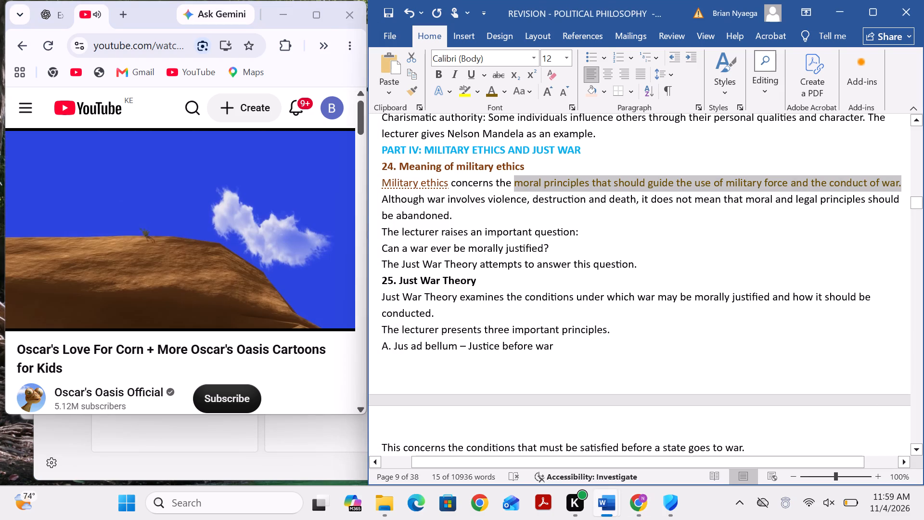
left_click(405, 250)
left_click(381, 257)
left_click(381, 240)
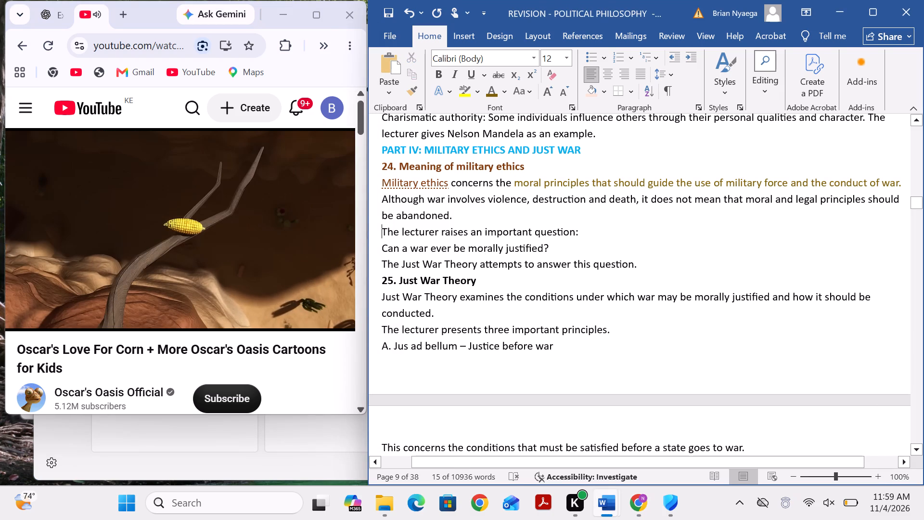
left_click(381, 252)
left_click_drag(381, 252, 523, 253)
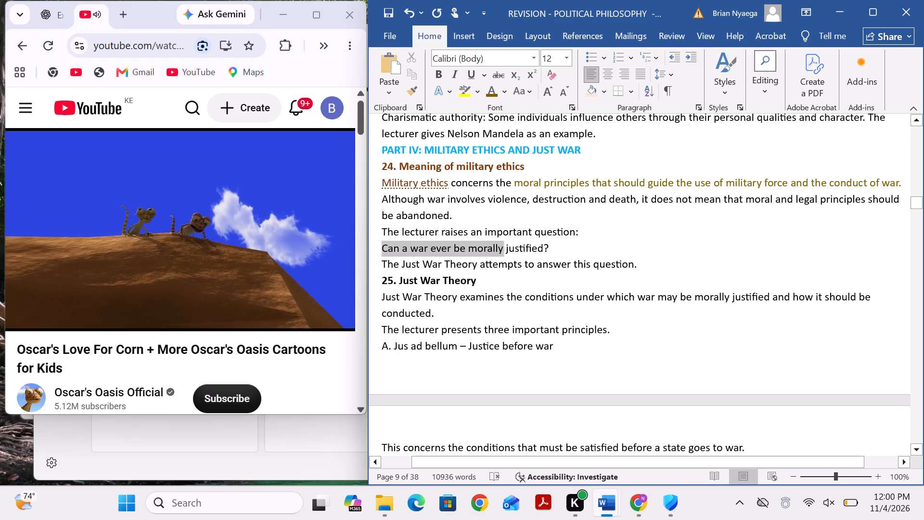
left_click_drag(523, 253, 551, 252)
left_click(506, 96)
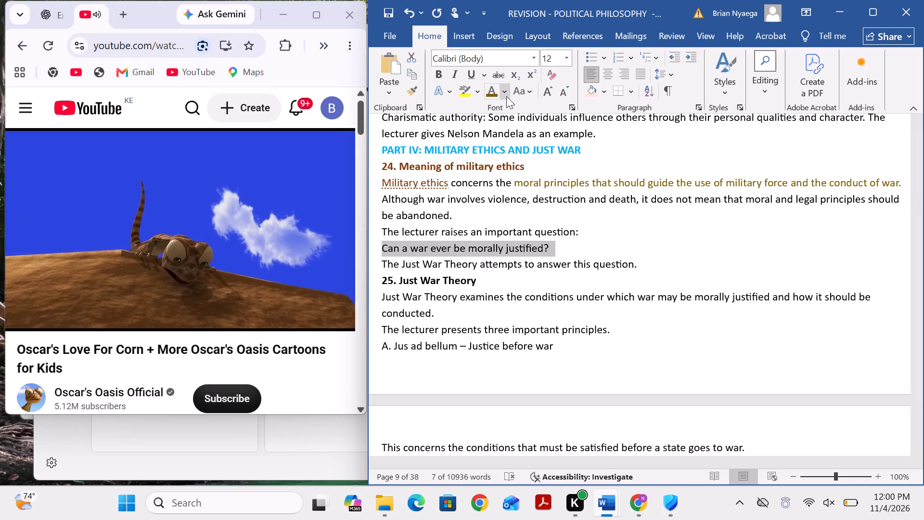
left_click(680, 273)
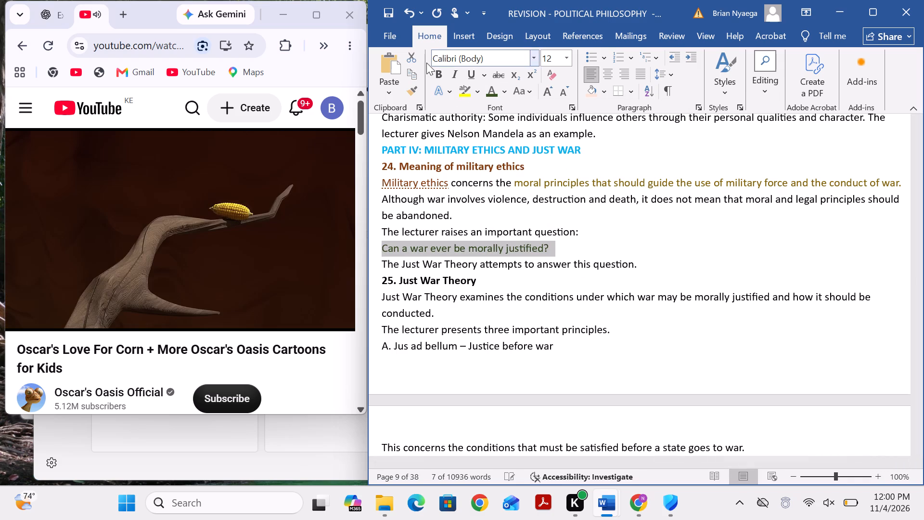
left_click(429, 70)
left_click(434, 75)
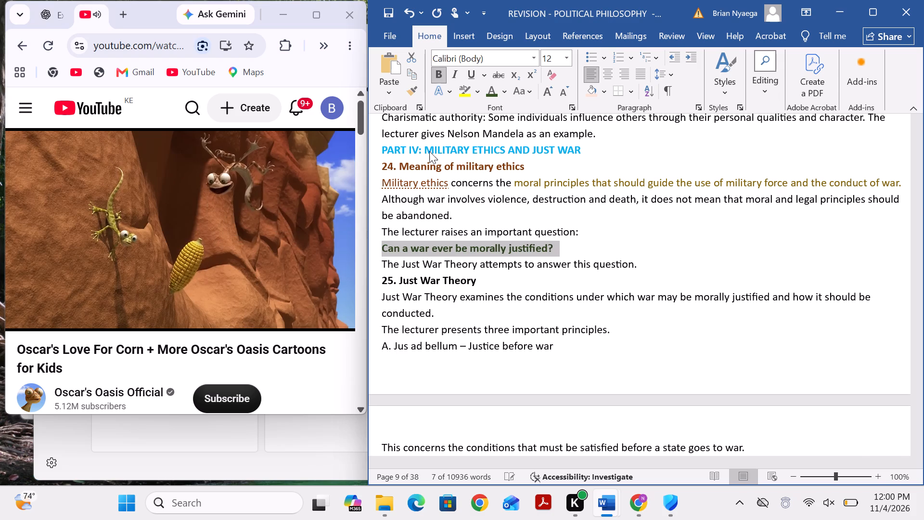
left_click(579, 259)
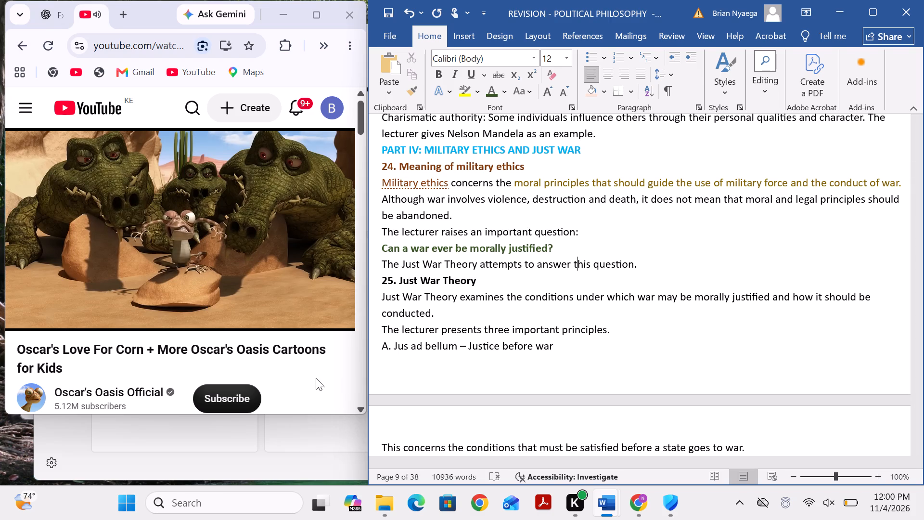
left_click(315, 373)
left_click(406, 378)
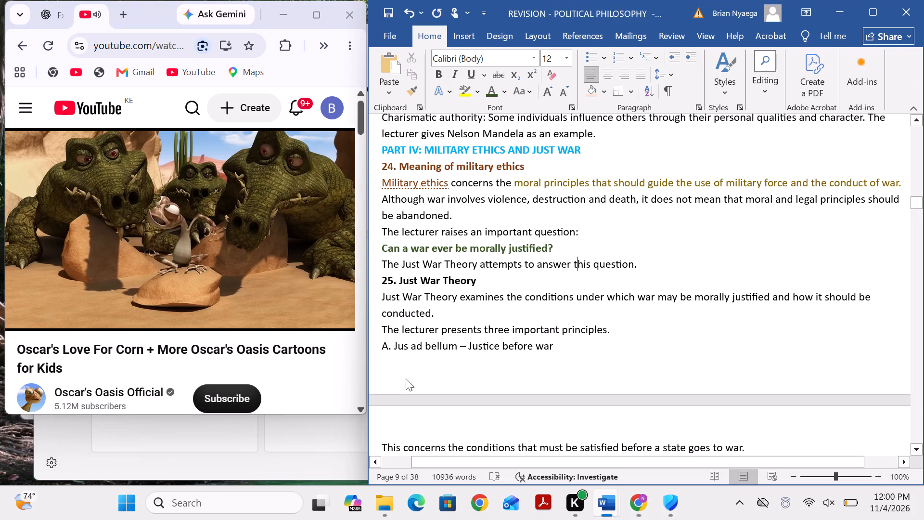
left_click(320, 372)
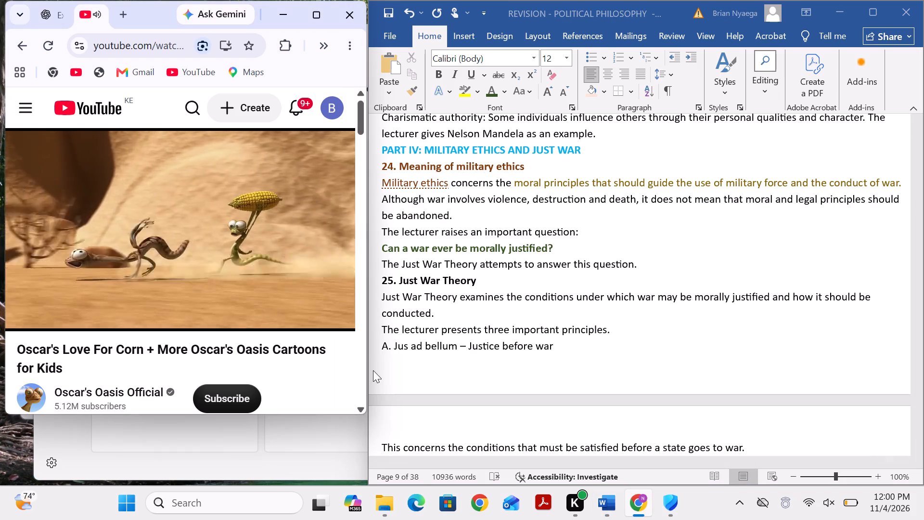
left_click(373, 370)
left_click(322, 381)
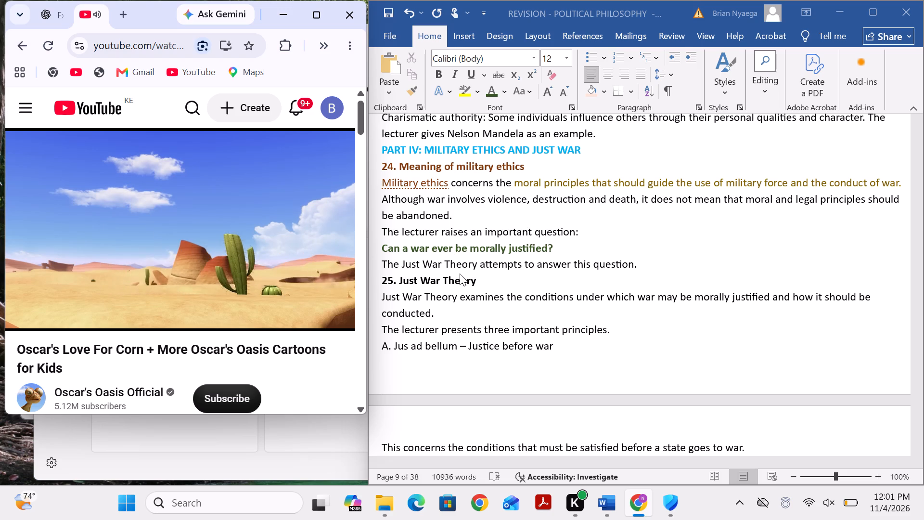
In Word, colour the heading "25. Just War Theory" in the darkest orange theme shade and save the document.
left_click(514, 282)
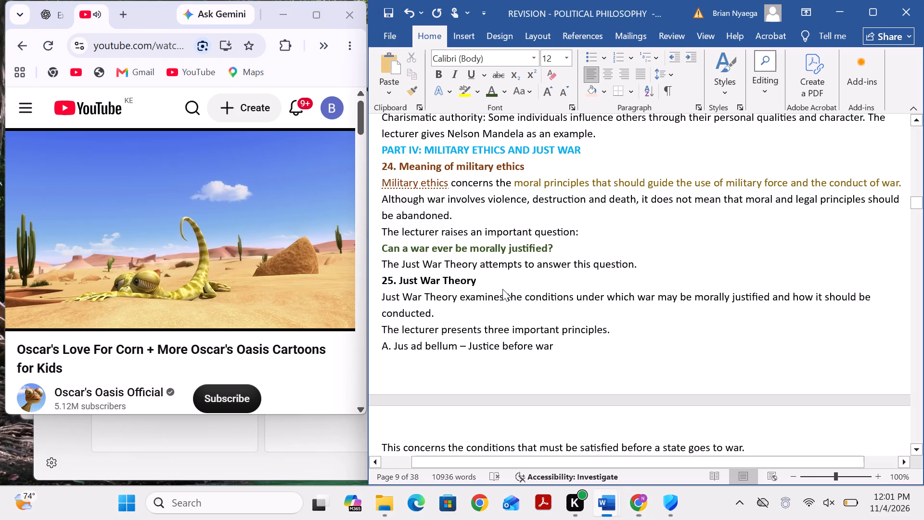
left_click(491, 279)
left_click_drag(491, 279, 352, 287)
left_click(509, 93)
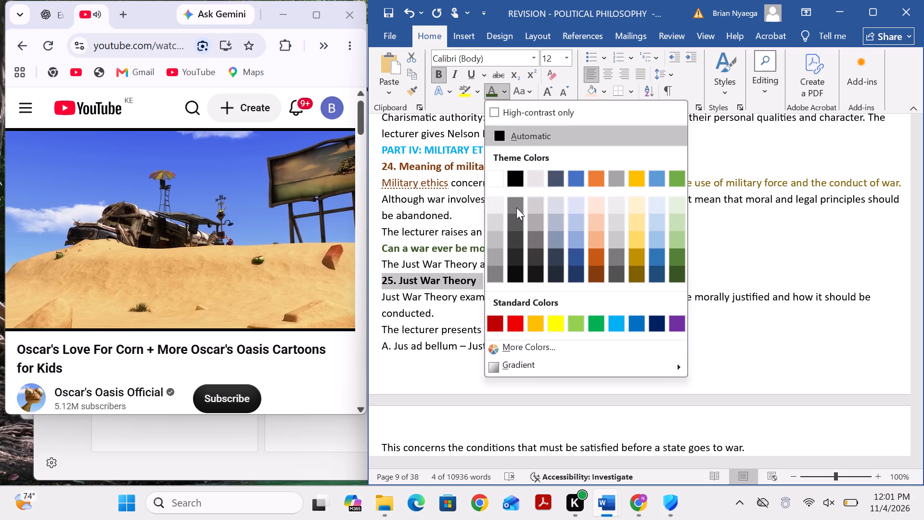
left_click(595, 269)
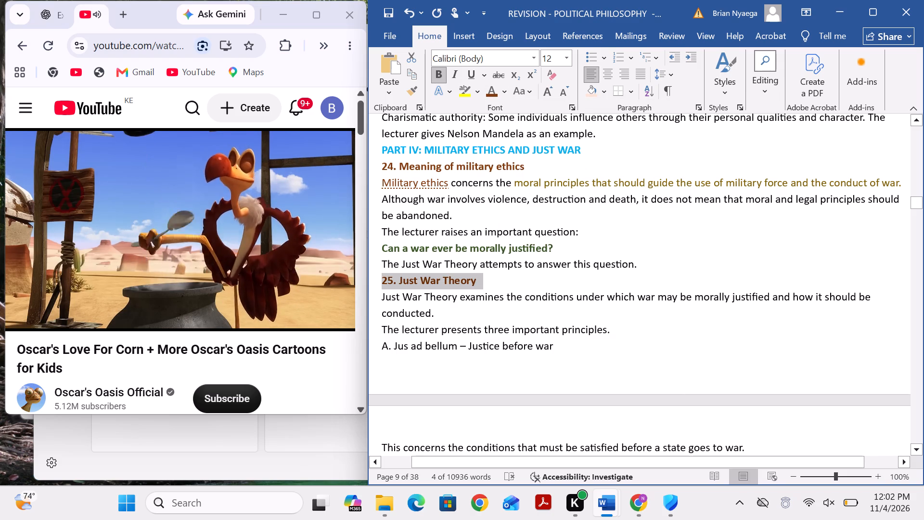
key("ctrl+s")
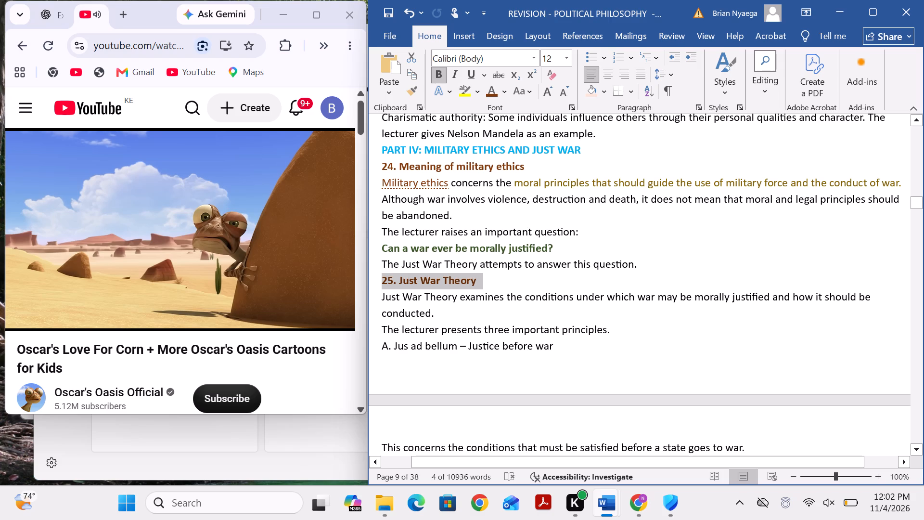
Format "three important principles." in section 25 in the darkest orange theme shade with the dotted underline.
scroll(565, 302, "down", 1)
scroll(695, 313, "down", 1)
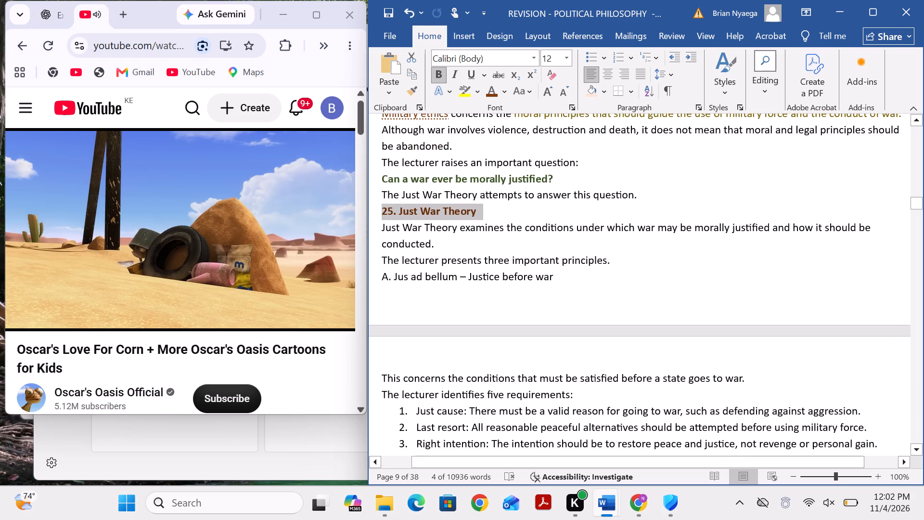
left_click_drag(615, 259, 551, 253)
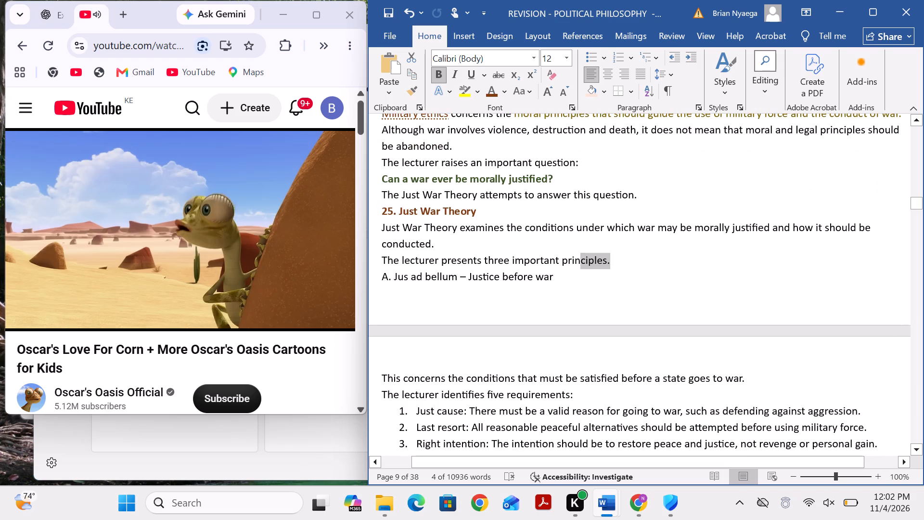
left_click_drag(551, 253, 484, 262)
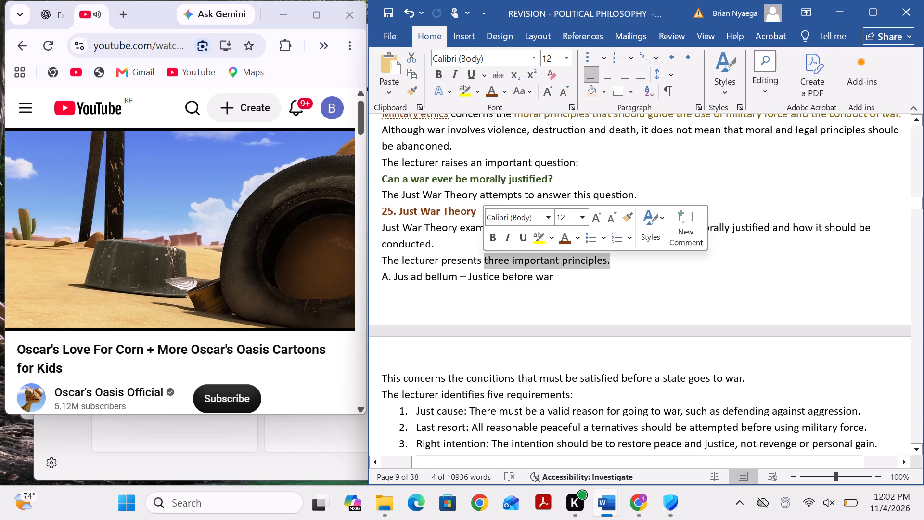
left_click(488, 91)
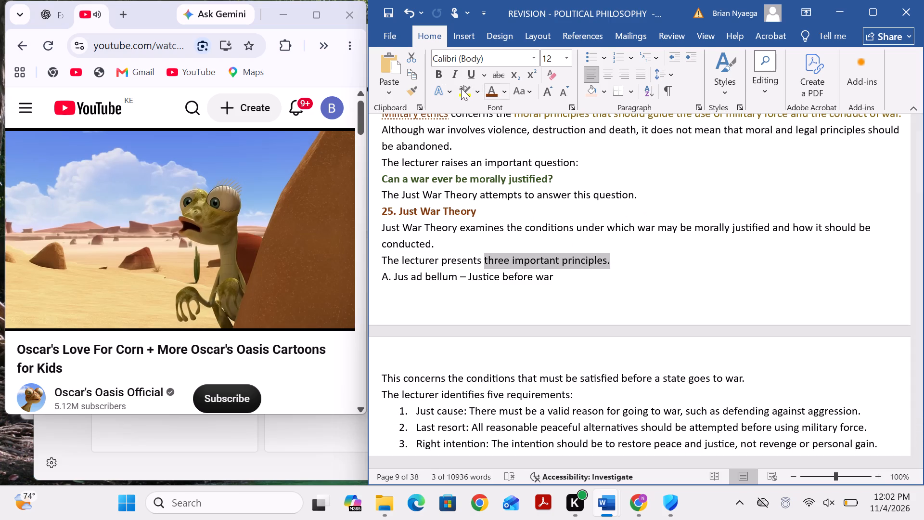
left_click(473, 70)
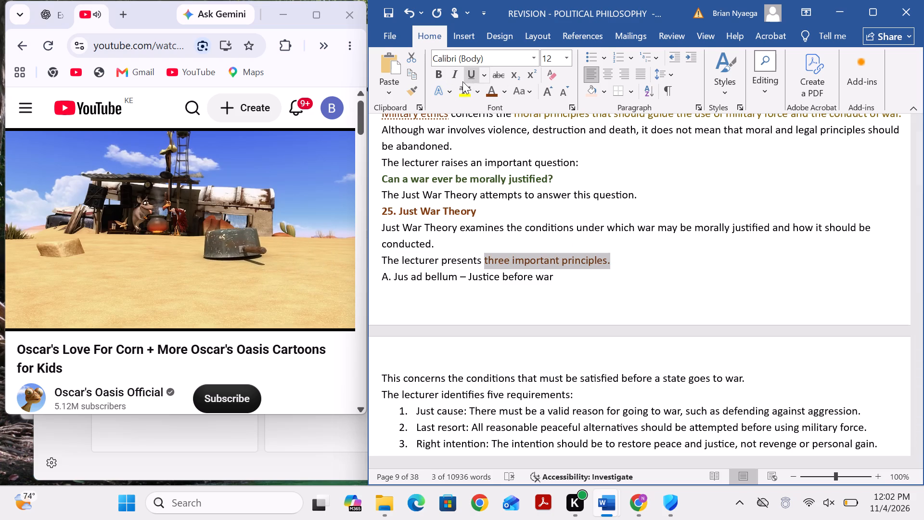
Make the subheading "A. Jus ad bellum – Justice before war" bold and colour it in the darkest gold theme shade.
left_click(555, 273)
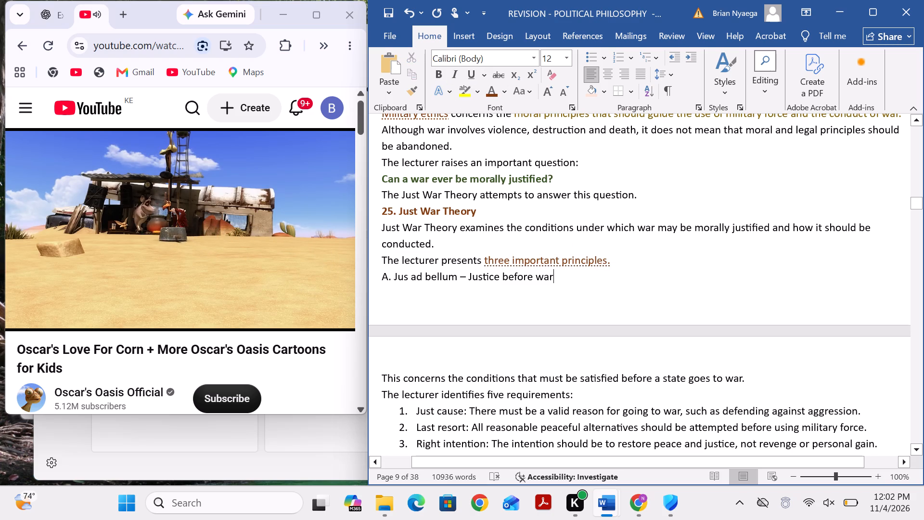
left_click(559, 279)
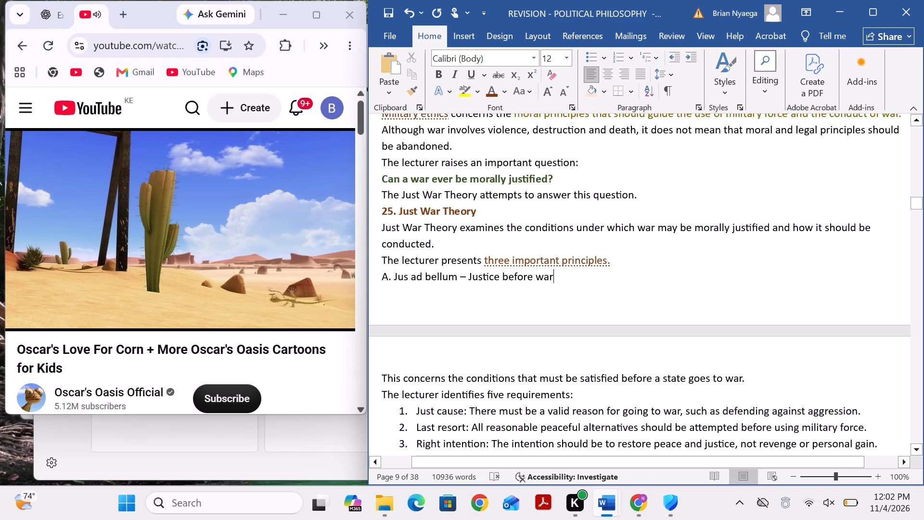
left_click(552, 276)
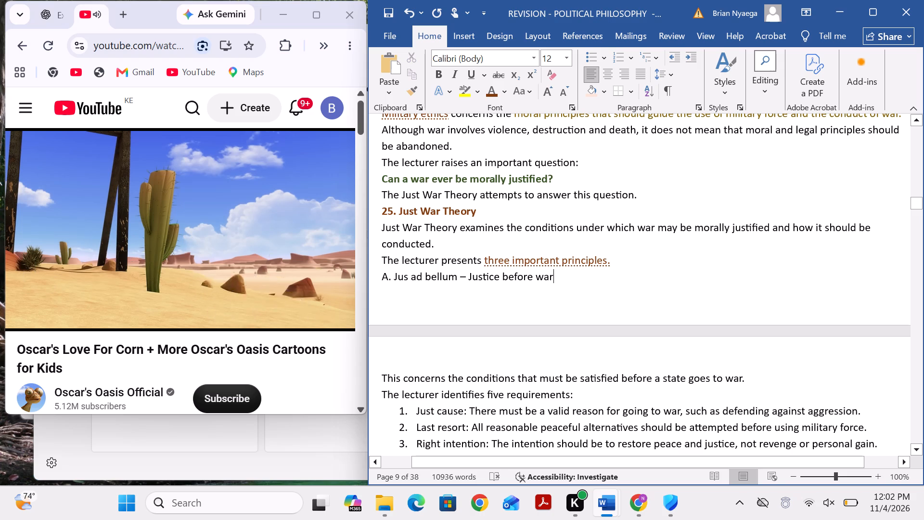
left_click_drag(560, 281, 368, 279)
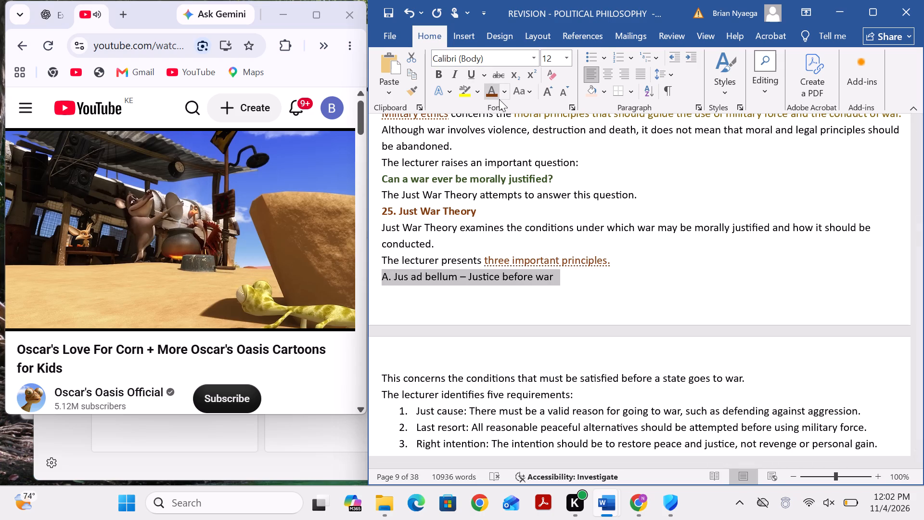
left_click(439, 74)
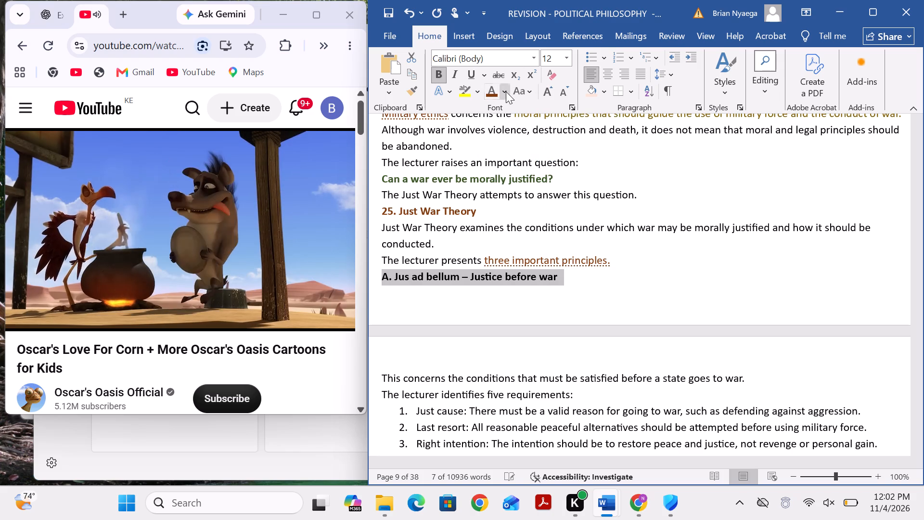
left_click(506, 91)
left_click(632, 272)
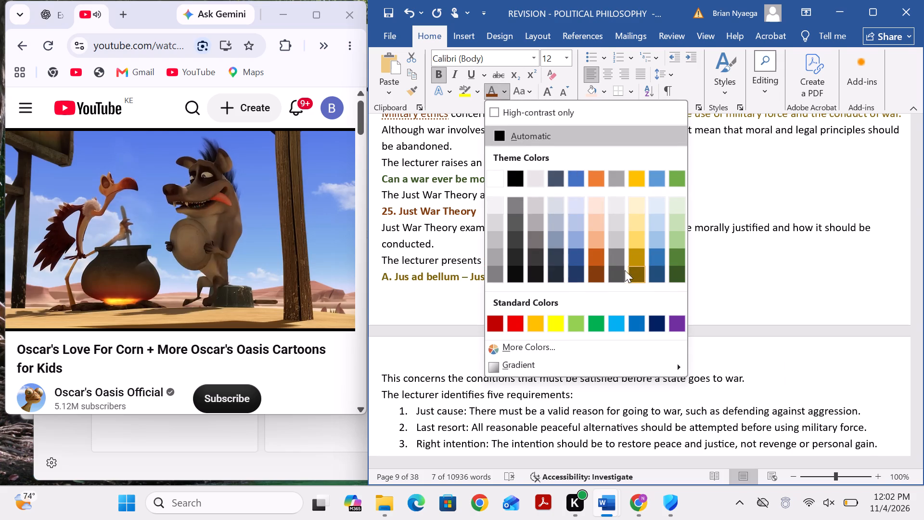
Format the label "Just cause:" in the numbered list of five requirements in the darkest orange theme shade with the dotted underline.
scroll(574, 276, "down", 2)
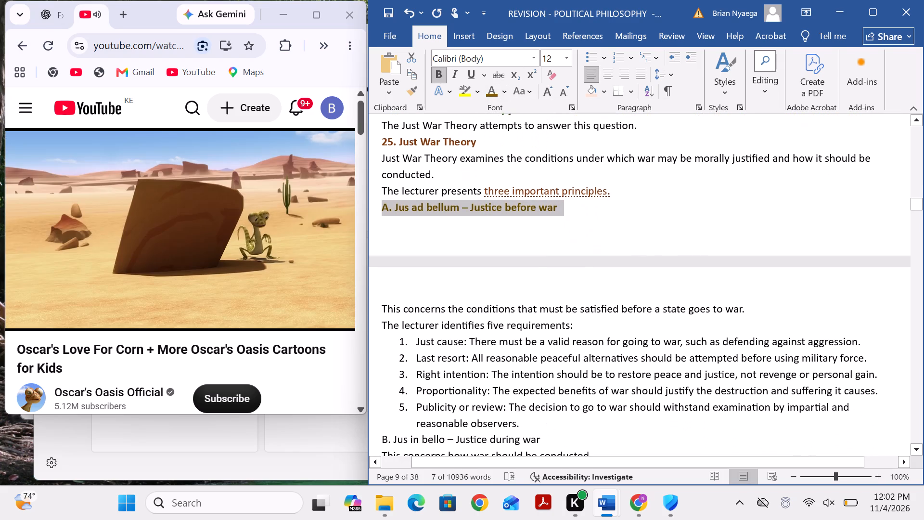
scroll(576, 269, "down", 1)
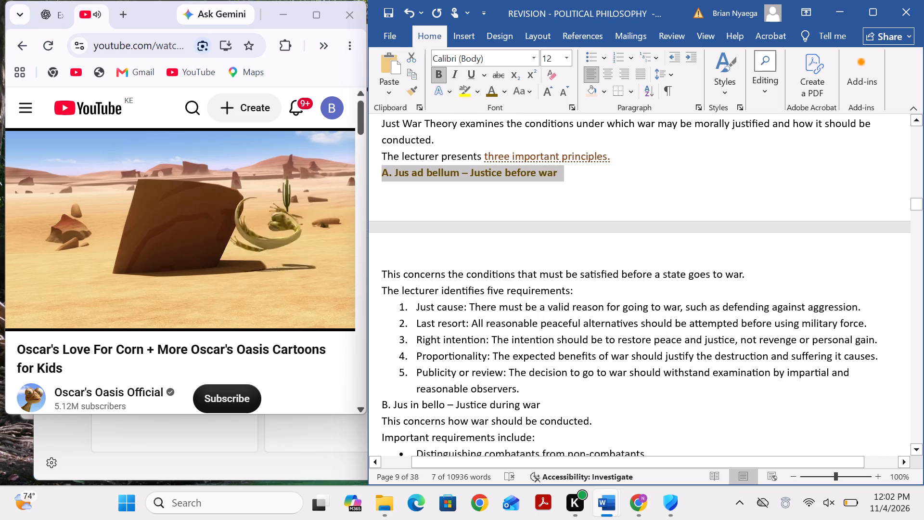
scroll(556, 195, "down", 1)
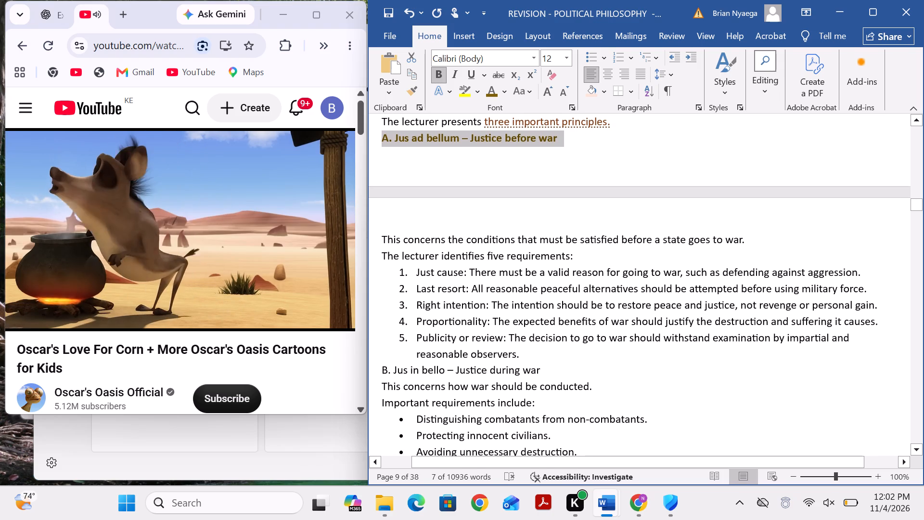
scroll(437, 258, "down", 2)
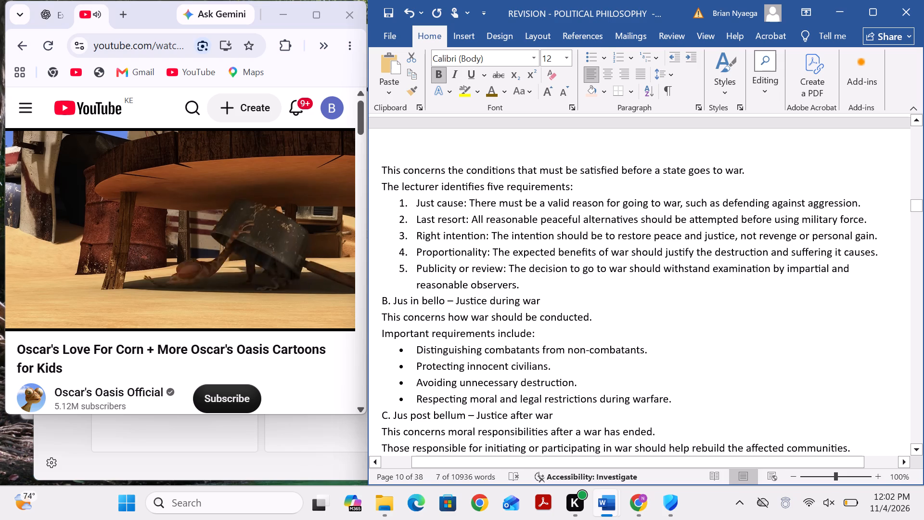
left_click(467, 205)
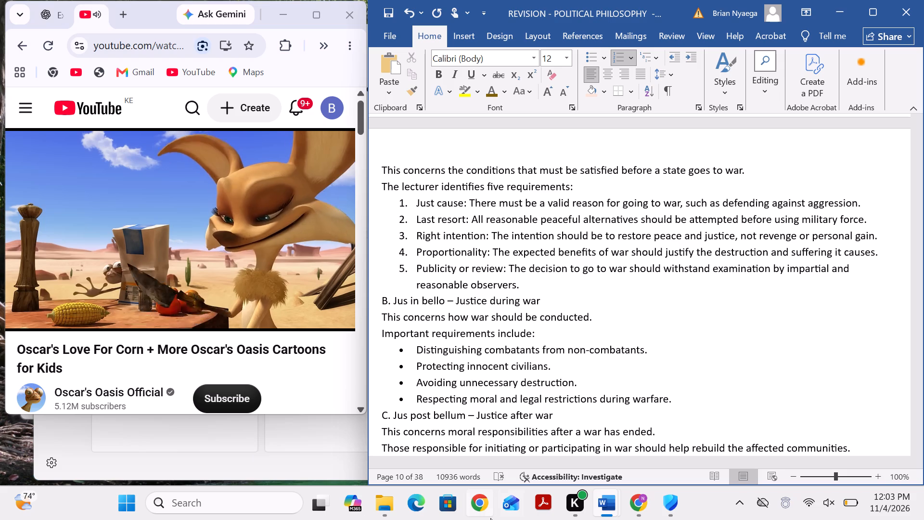
scroll(923, 0, "up", 1)
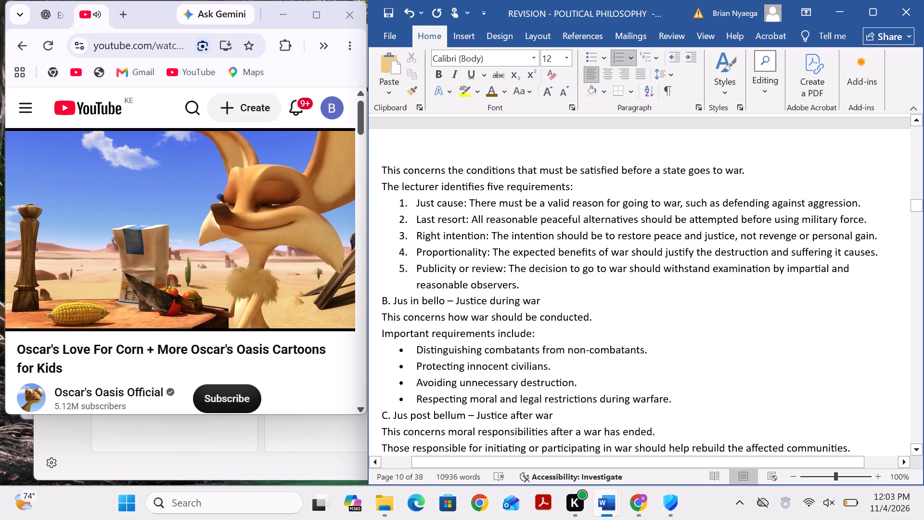
left_click_drag(469, 204, 428, 209)
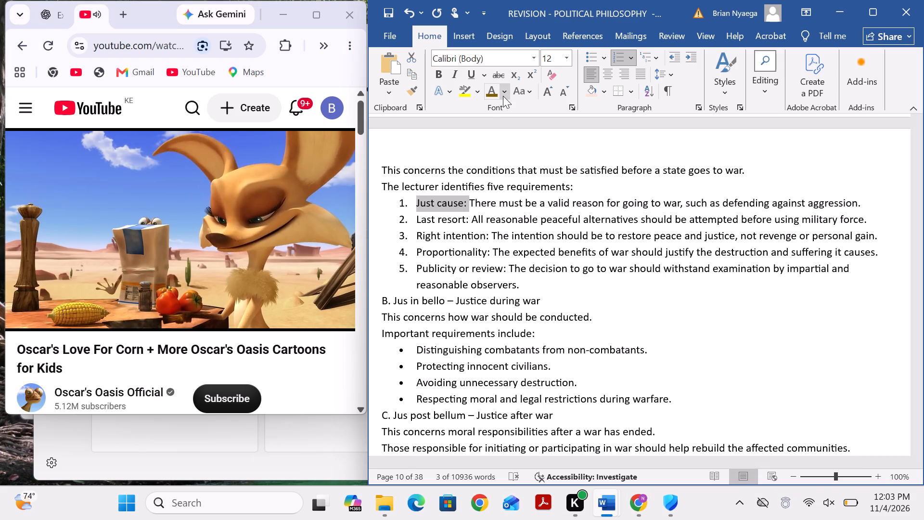
left_click(491, 97)
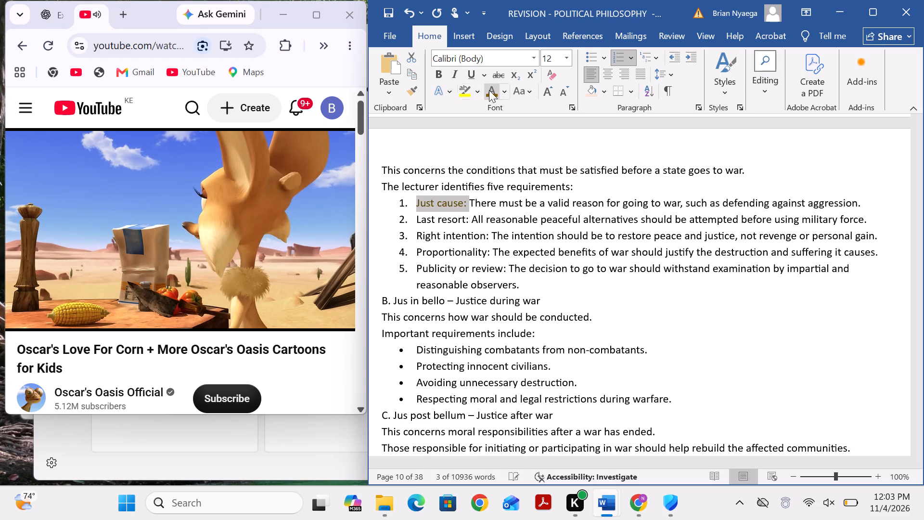
left_click(503, 95)
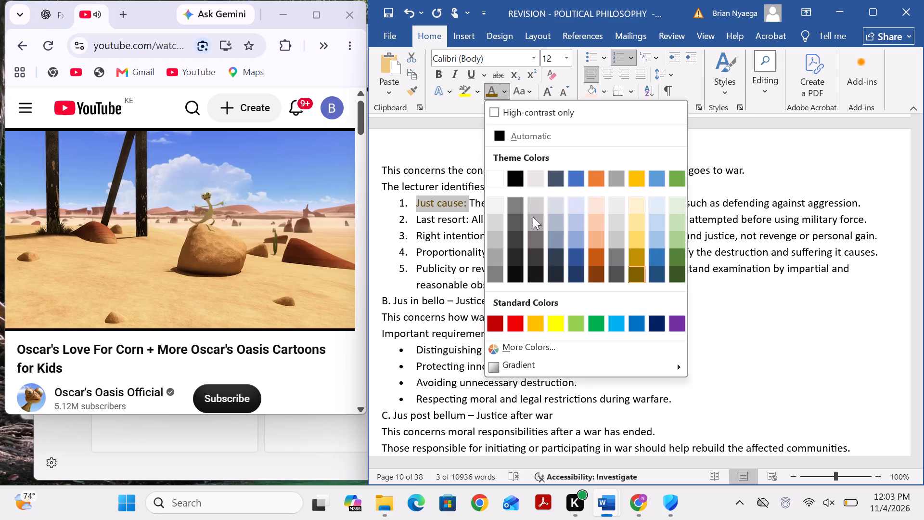
left_click(595, 276)
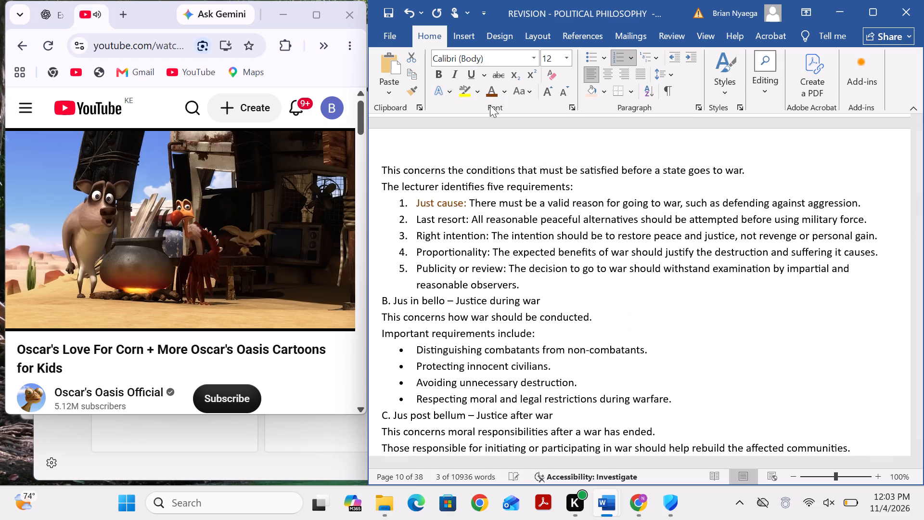
left_click(477, 73)
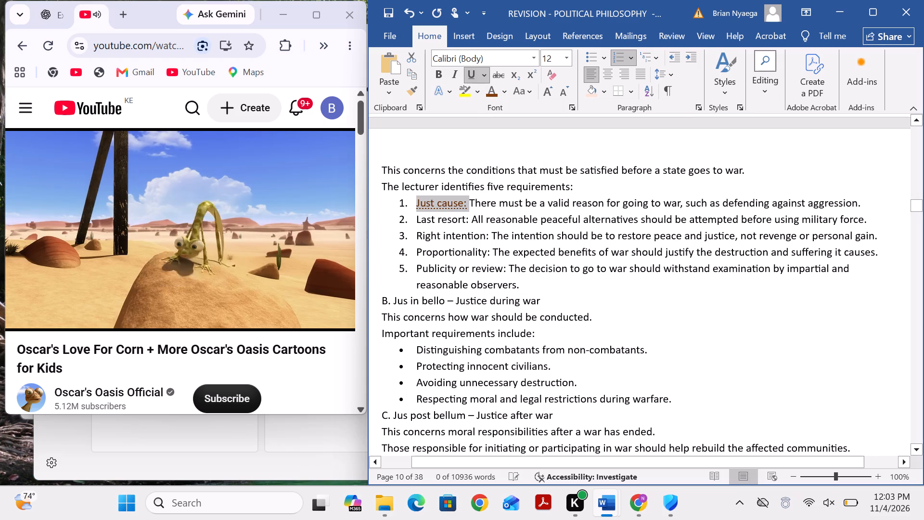
left_click(509, 211)
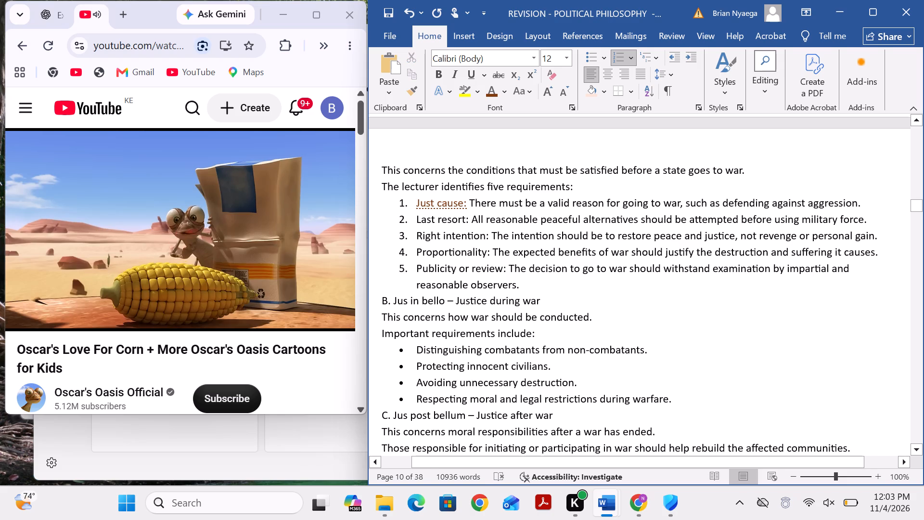
Give the list labels "Last resort:", "Right intention:" and "Proportionality:" the same darkest orange colour and dotted underline.
left_click_drag(470, 222, 427, 221)
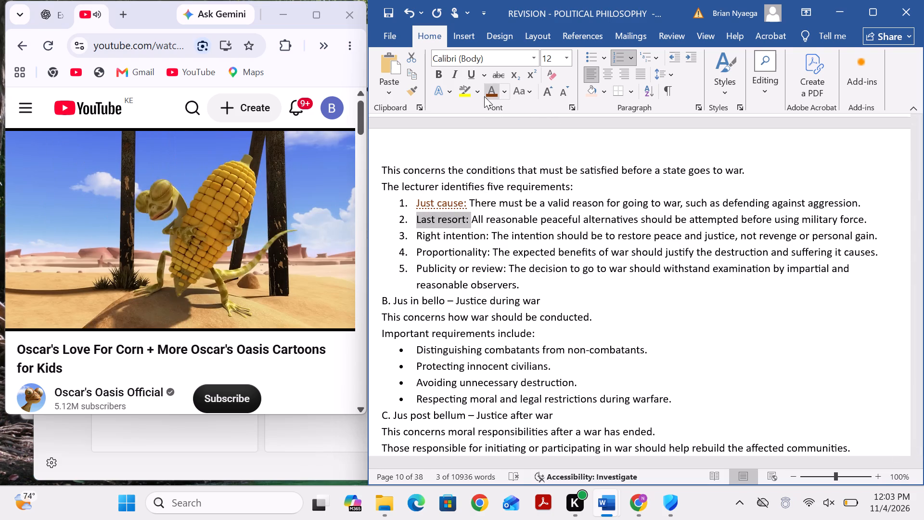
left_click(490, 94)
left_click(471, 76)
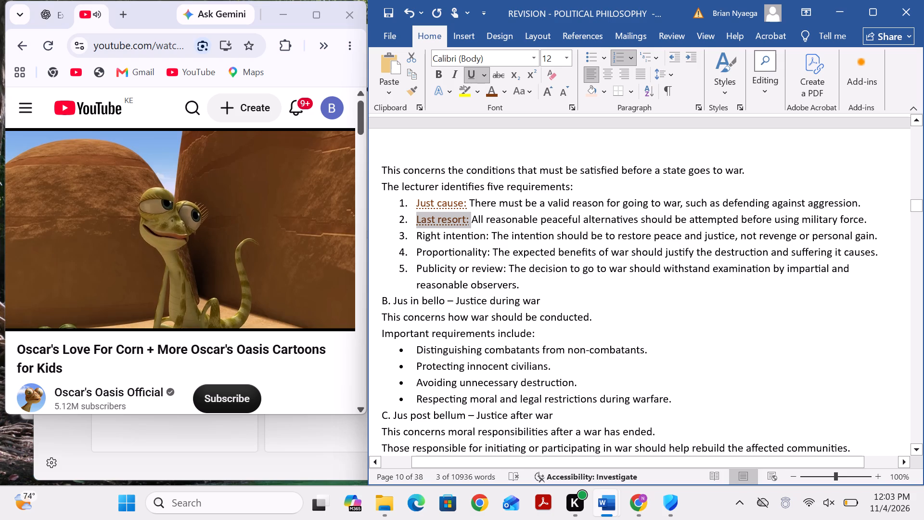
left_click_drag(490, 234, 456, 242)
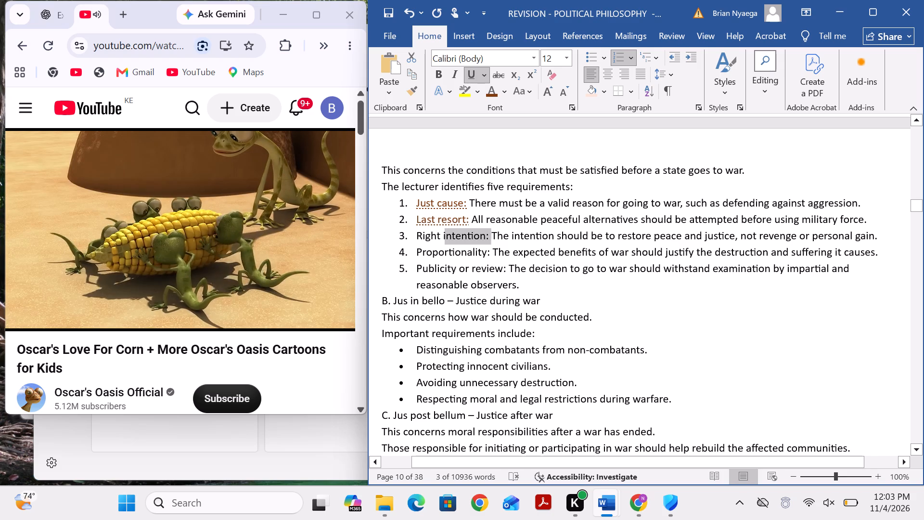
left_click_drag(456, 242, 415, 237)
left_click(493, 94)
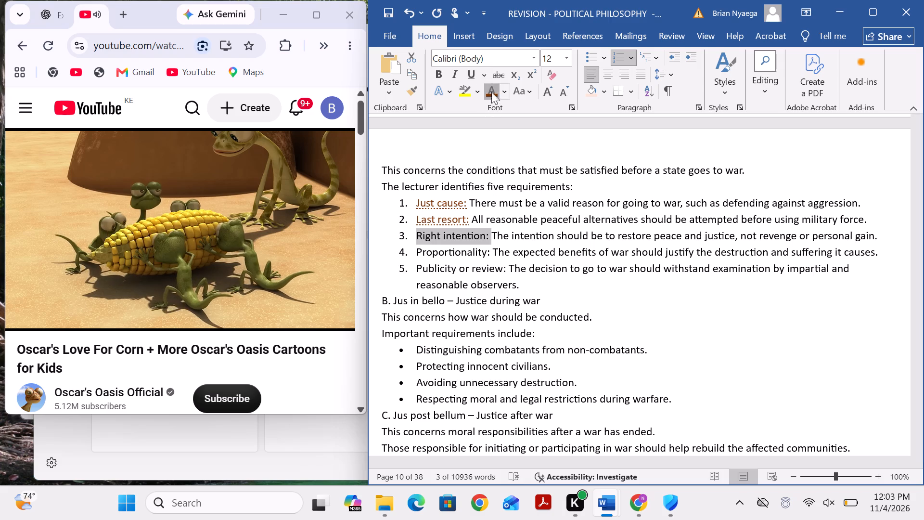
left_click(474, 71)
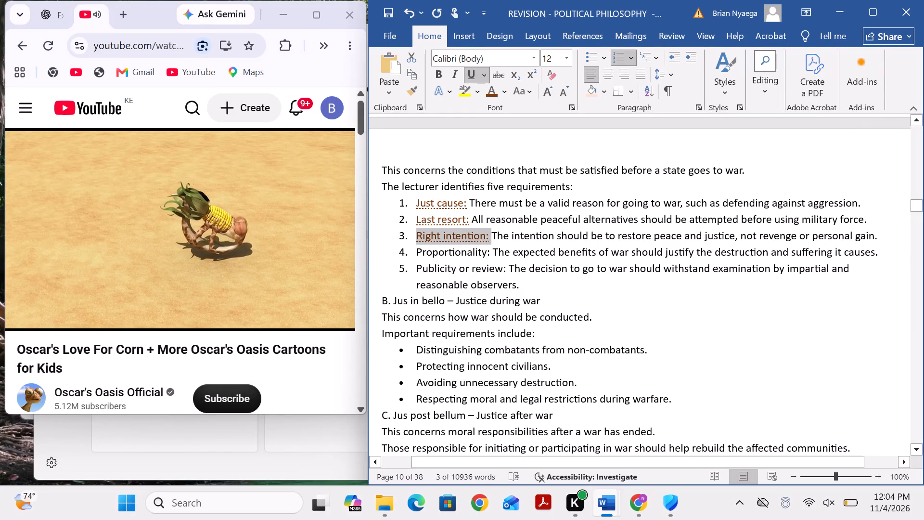
left_click_drag(489, 253, 421, 252)
left_click(492, 95)
left_click(467, 76)
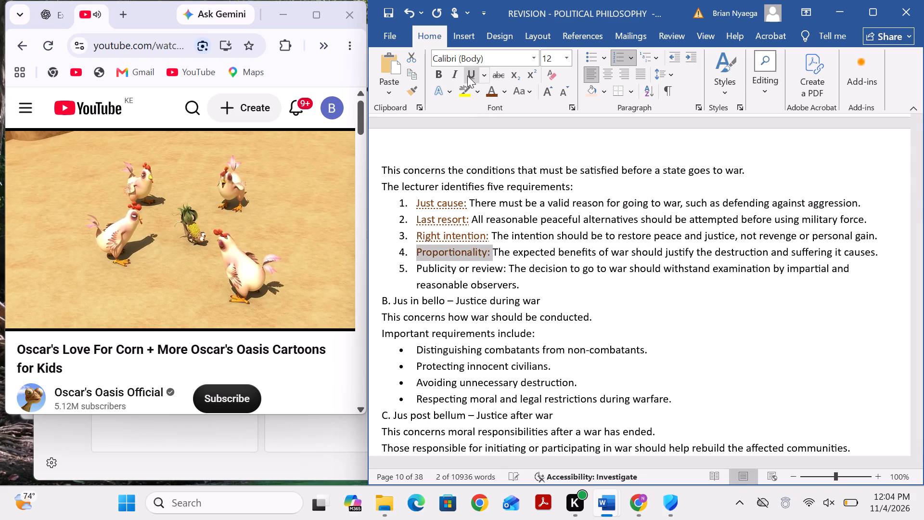
Format the label "Publicity or review:" in the numbered list in the darkest orange theme shade with the dotted underline.
scroll(569, 261, "up", 3)
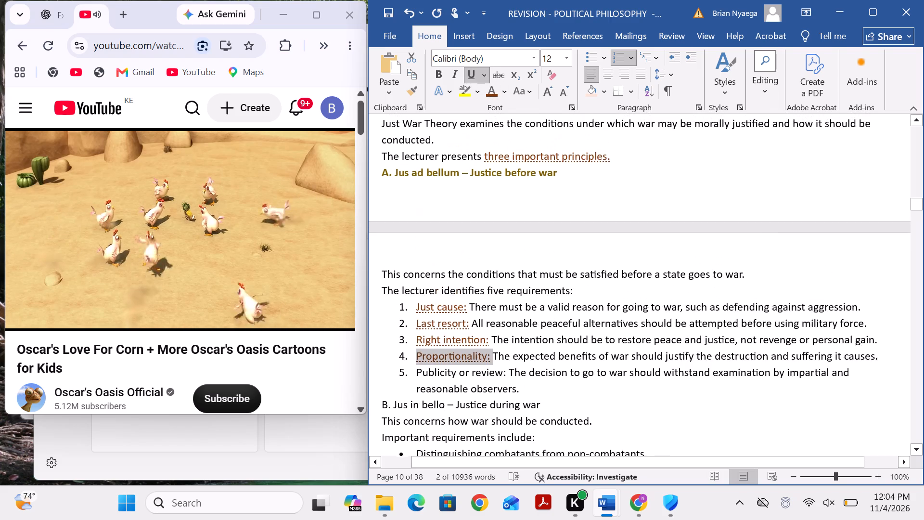
scroll(569, 257, "up", 1)
scroll(569, 257, "down", 3)
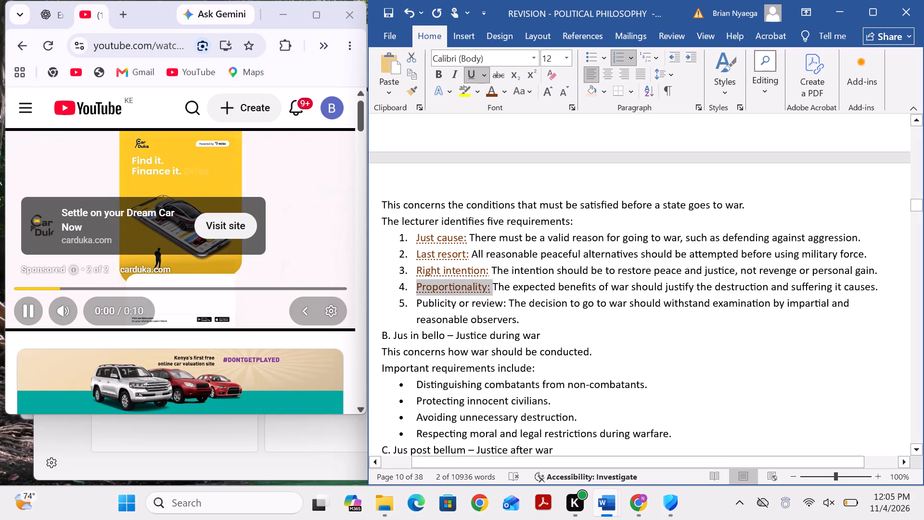
left_click_drag(508, 305, 469, 304)
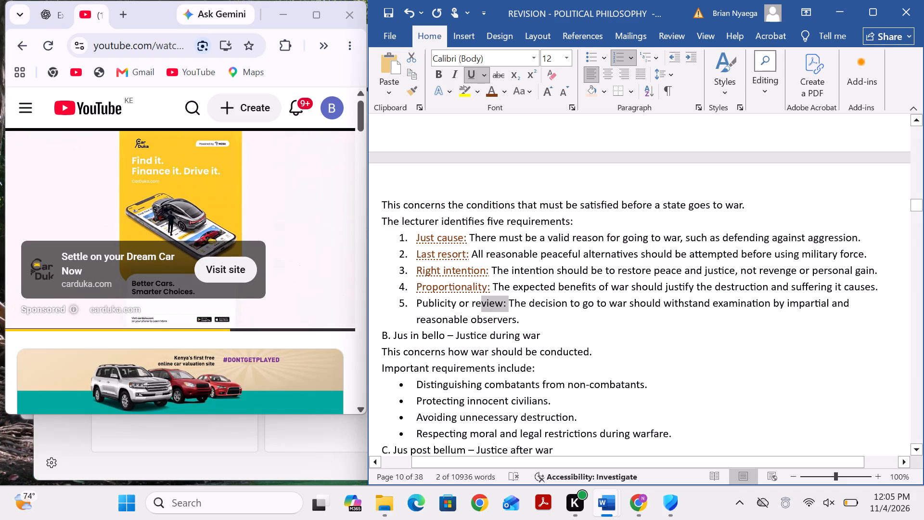
left_click_drag(469, 304, 417, 307)
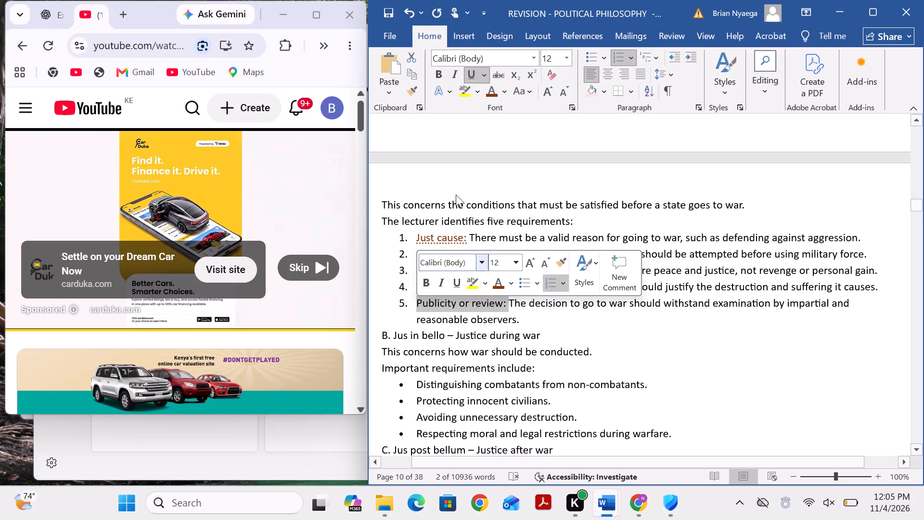
left_click(495, 93)
left_click(468, 76)
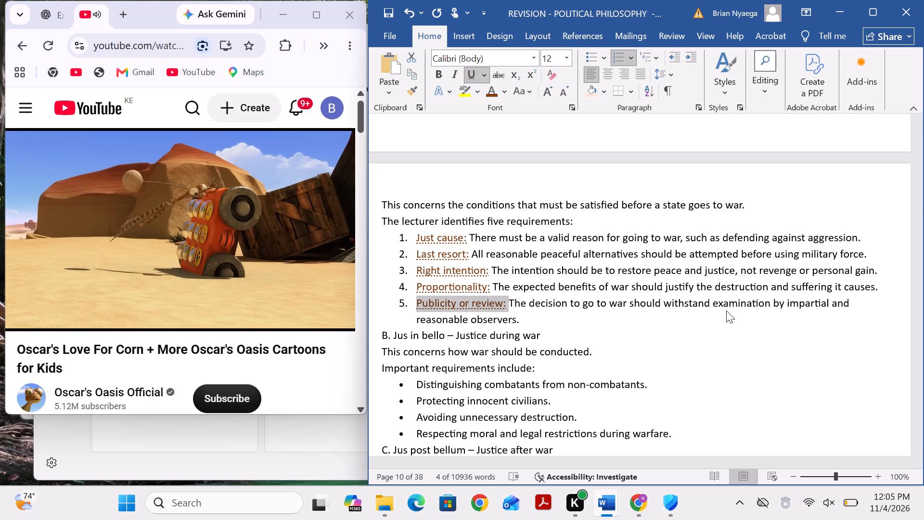
left_click_drag(523, 320, 426, 302)
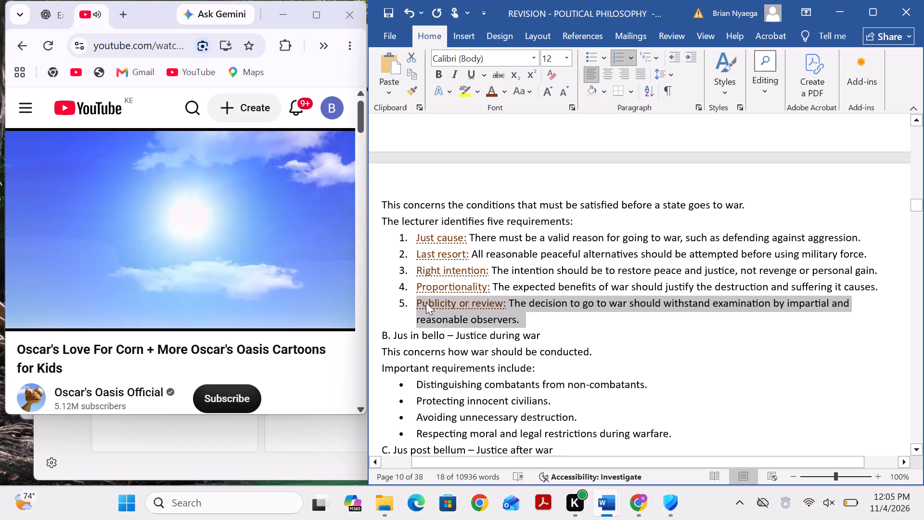
key("ctrl+c")
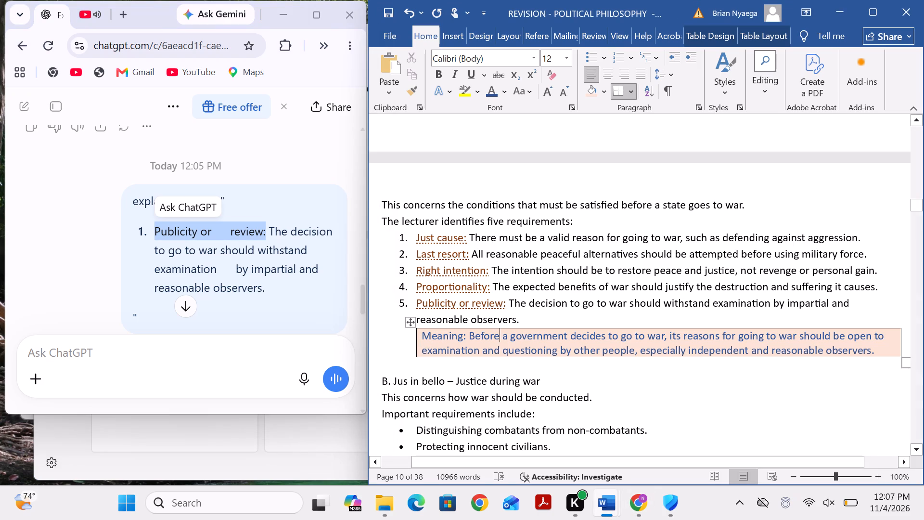
left_click(423, 336)
left_click(537, 370)
left_click(425, 337)
key("Return")
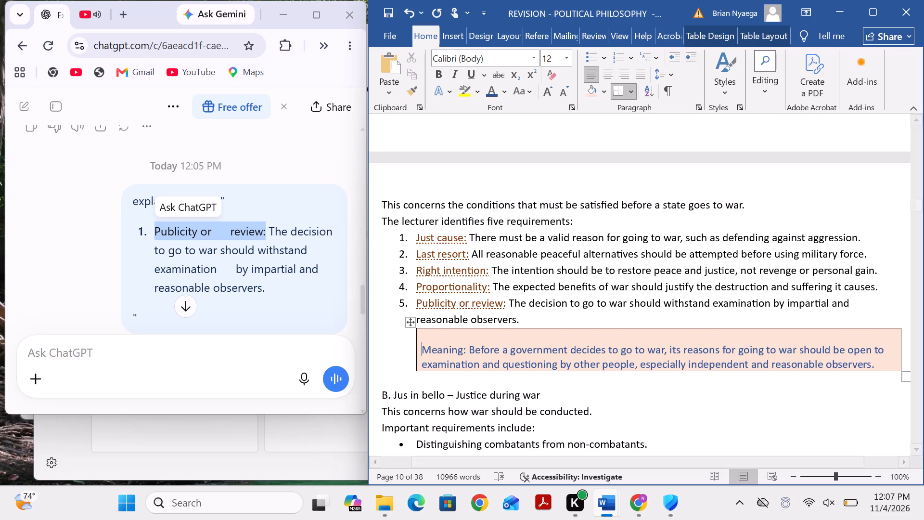
key("Up")
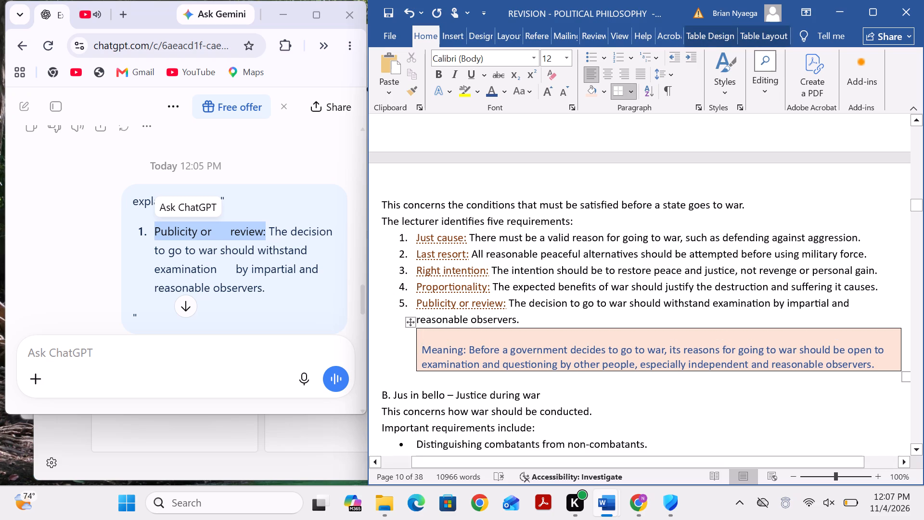
key("ctrl+v")
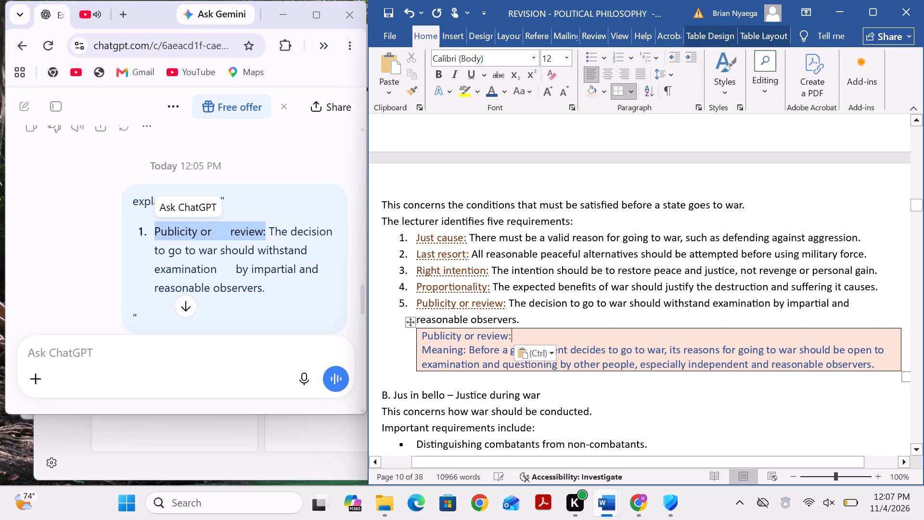
Make the "Publicity or review:" line in the shaded box bold and save the document.
left_click_drag(515, 335, 427, 332)
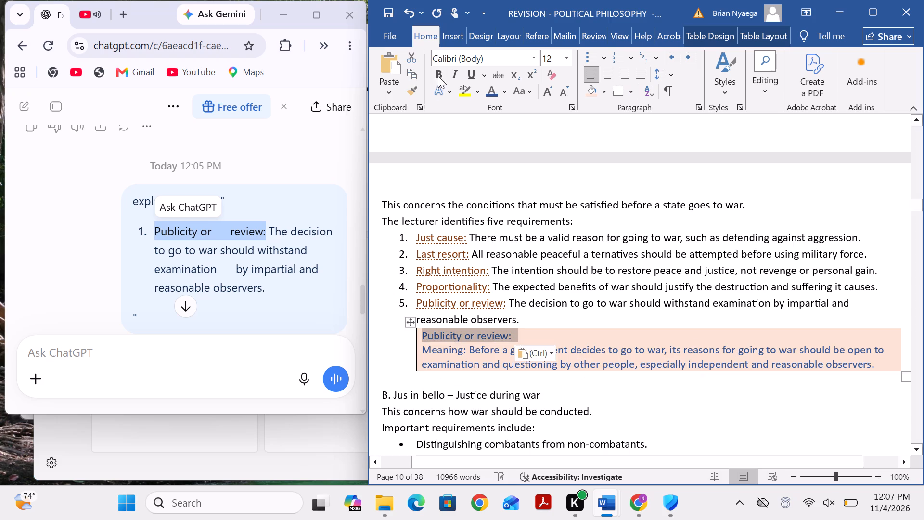
left_click(441, 77)
key("ctrl+s")
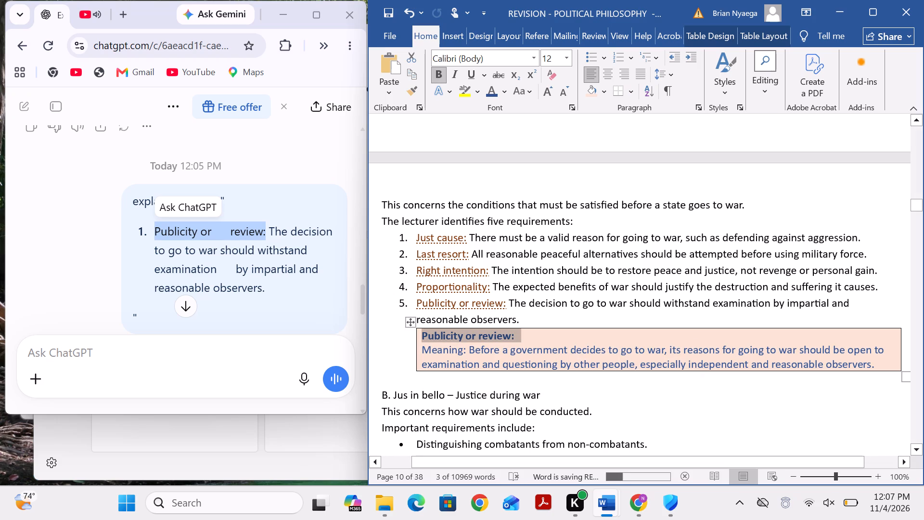
Switch the browser from the ChatGPT conversation to the YouTube video "Oscar's Love For Corn".
left_click(79, 21)
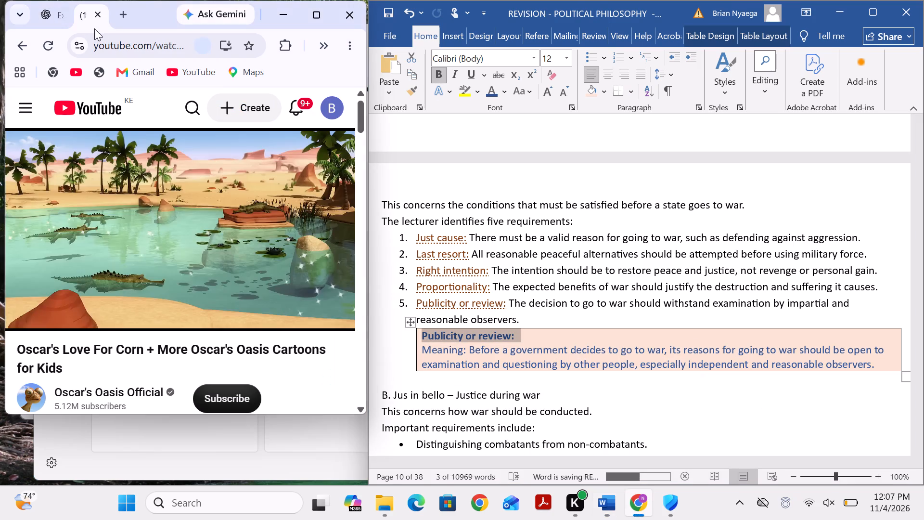
Delete the empty line between the shaded "Publicity or review" box and the heading "B. Jus in bello – Justice during war" in Word.
scroll(608, 320, "down", 1)
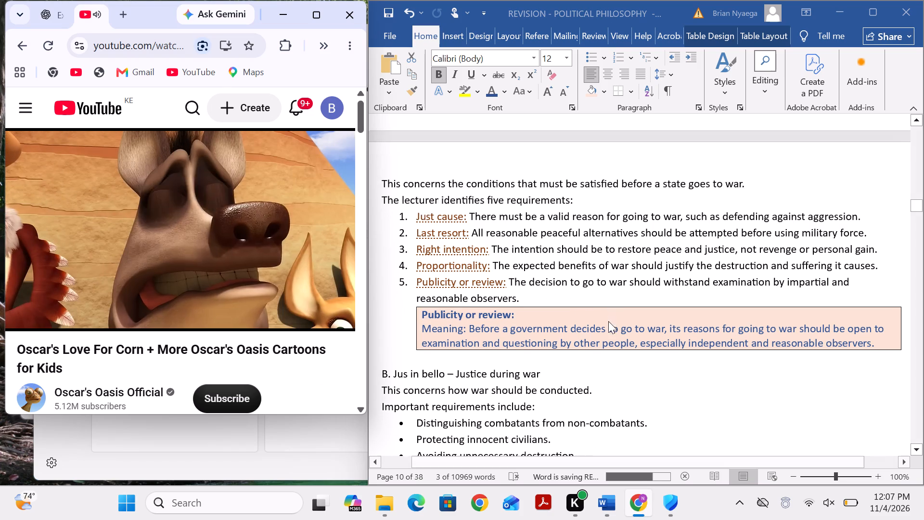
scroll(608, 321, "down", 1)
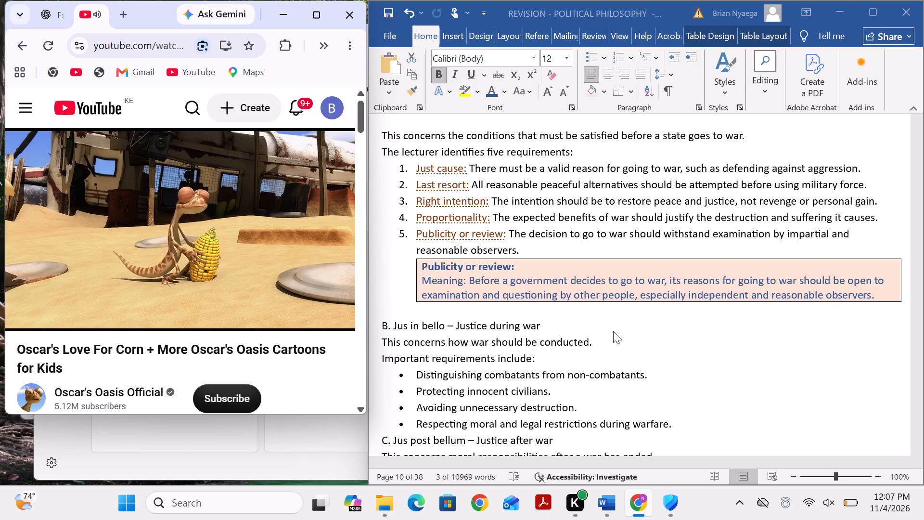
scroll(571, 306, "down", 1)
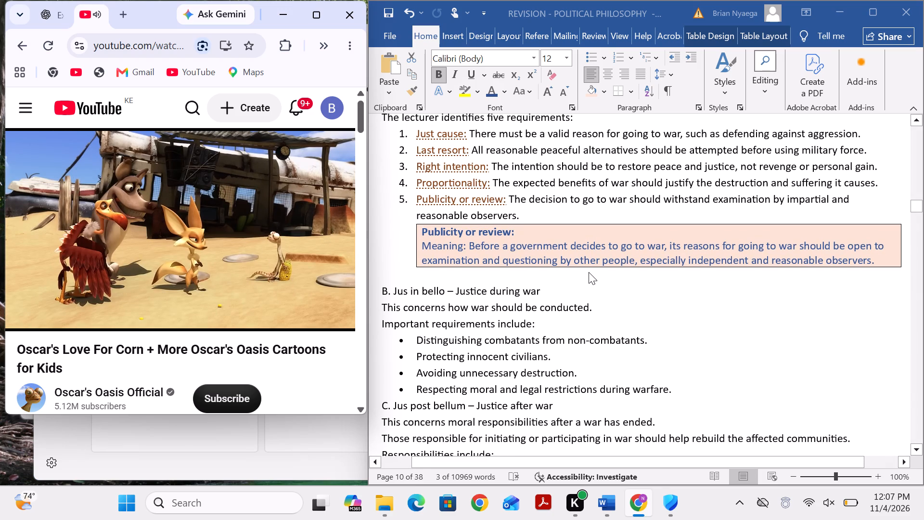
key("ctrl+s")
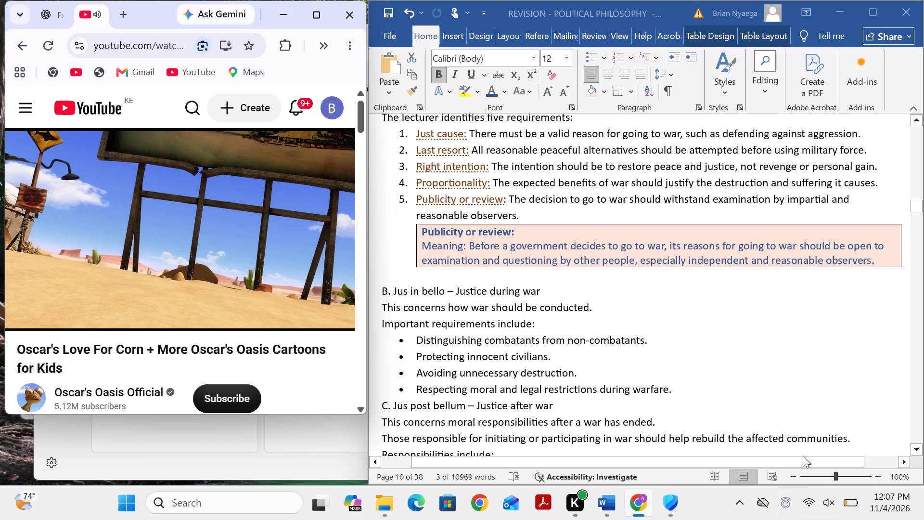
left_click(437, 280)
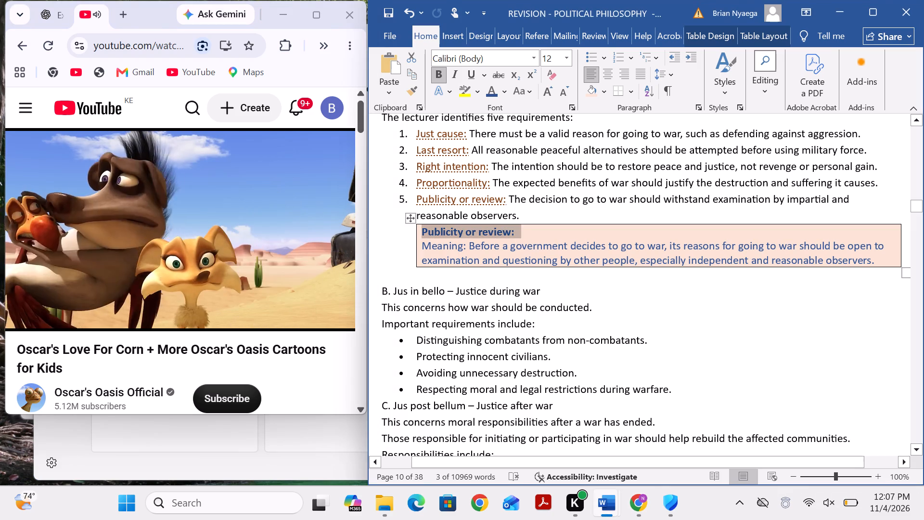
left_click(379, 297)
key("BackSpace")
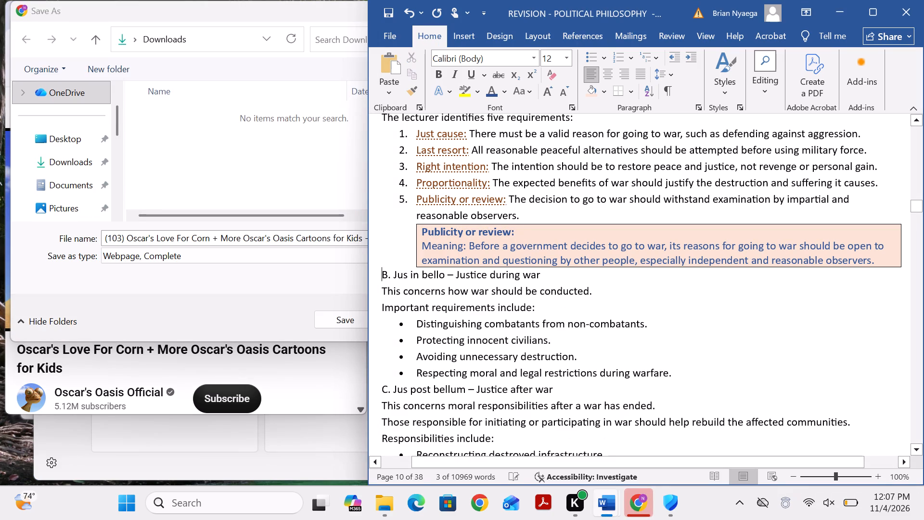
Format the heading "B. Jus in bello – Justice during war" in bold dark gold, matching heading A, and save the document.
left_click_drag(544, 277, 518, 277)
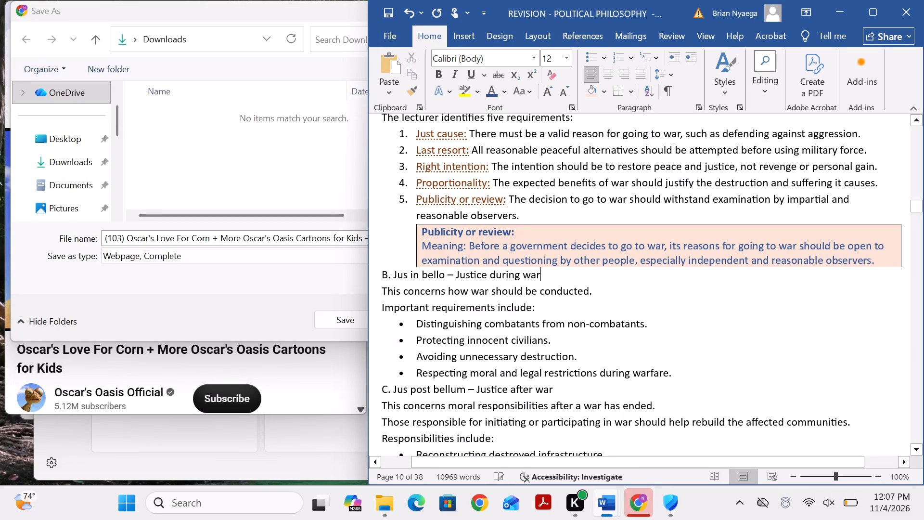
left_click_drag(518, 277, 380, 278)
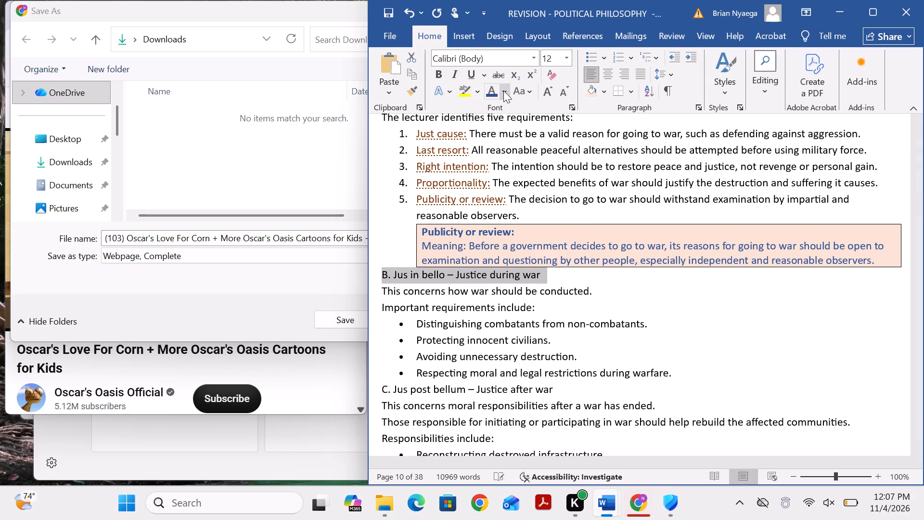
left_click(497, 95)
left_click(505, 95)
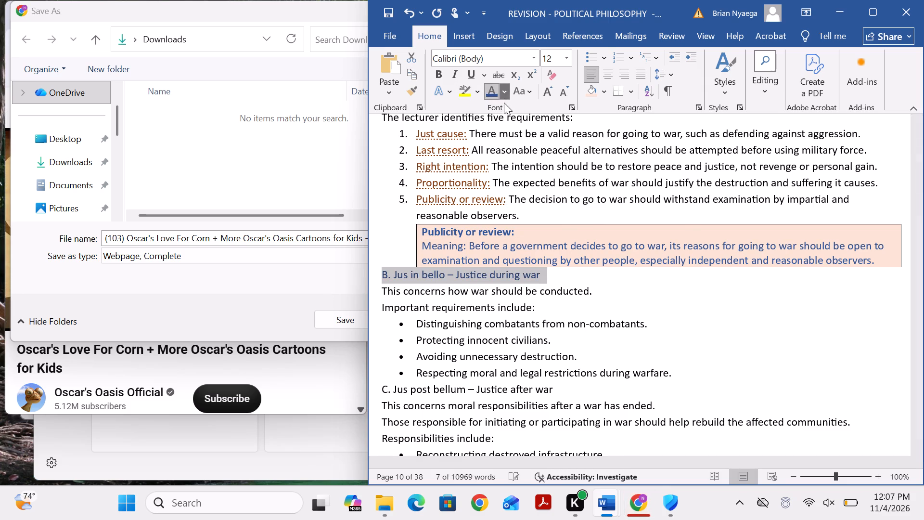
left_click(637, 273)
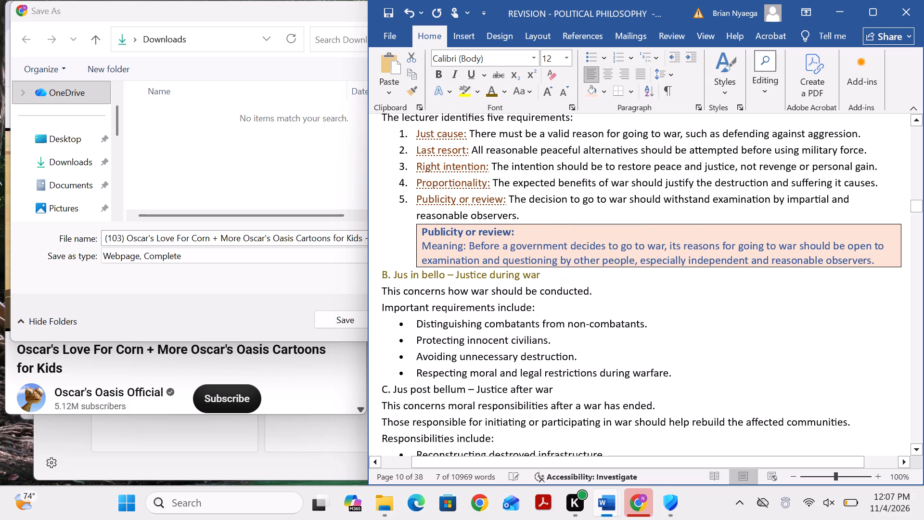
left_click(441, 71)
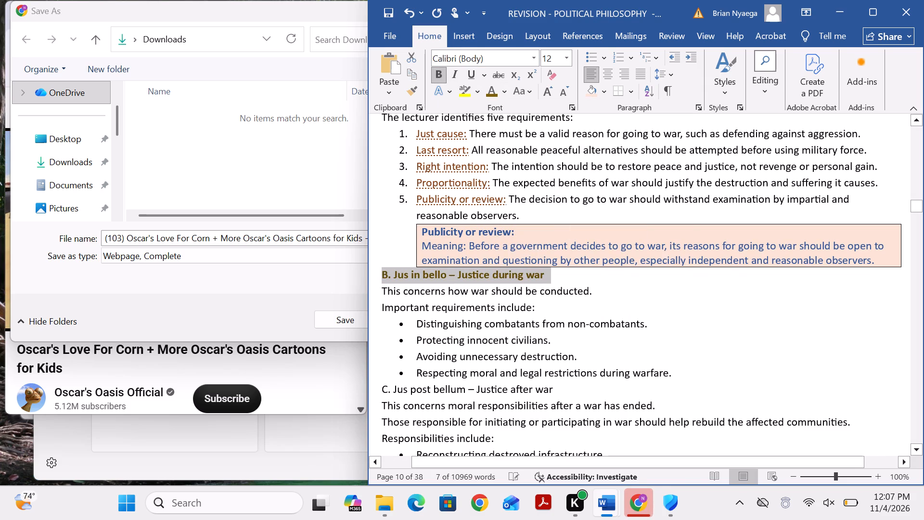
key("ctrl+s")
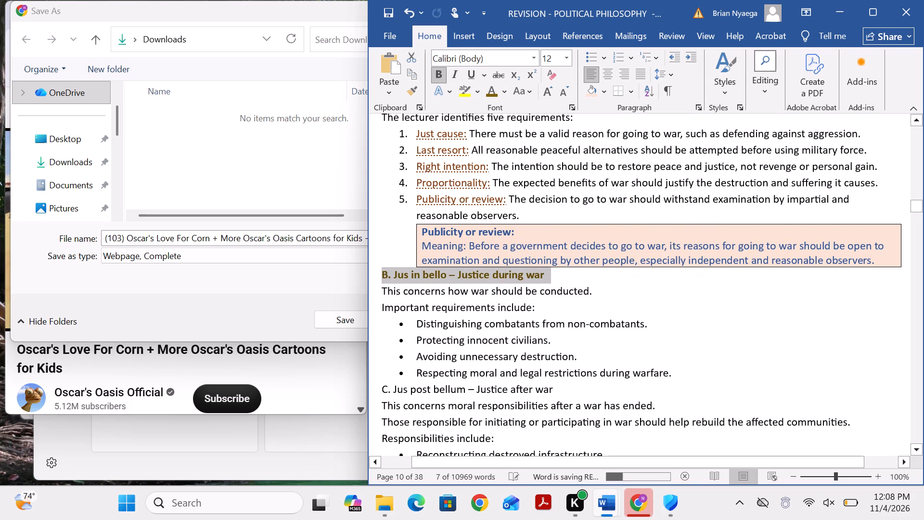
scroll(502, 334, "up", 2)
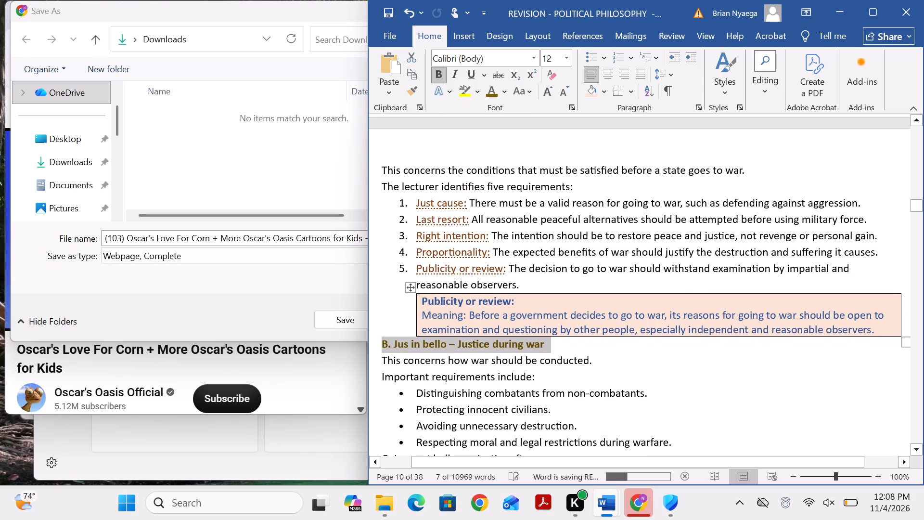
scroll(508, 359, "up", 5)
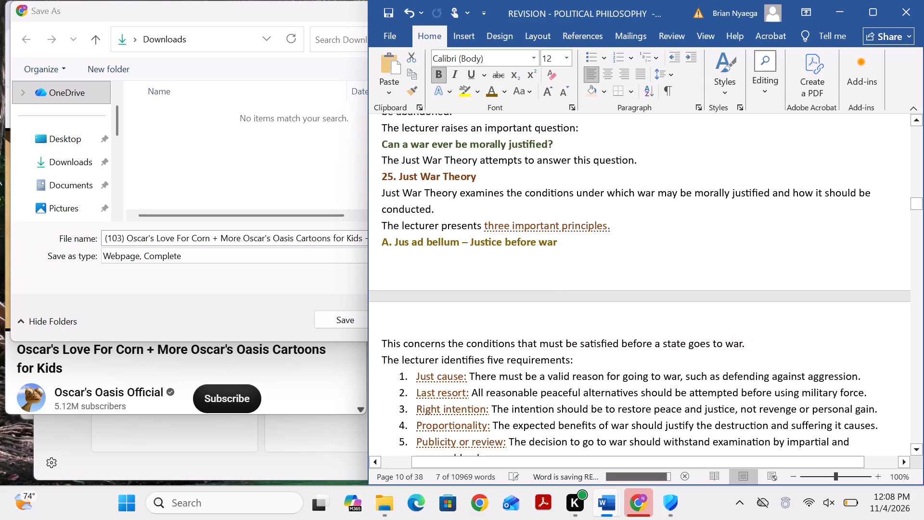
scroll(508, 361, "down", 7)
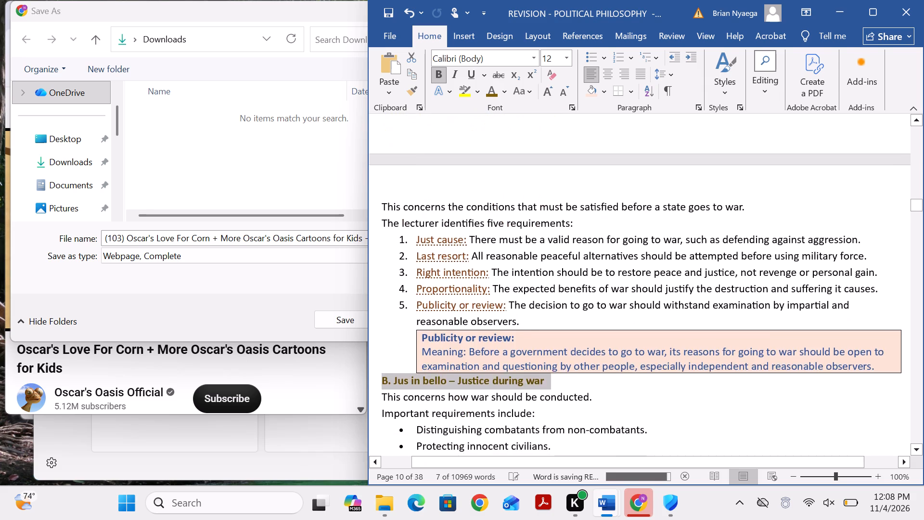
key("ctrl+s")
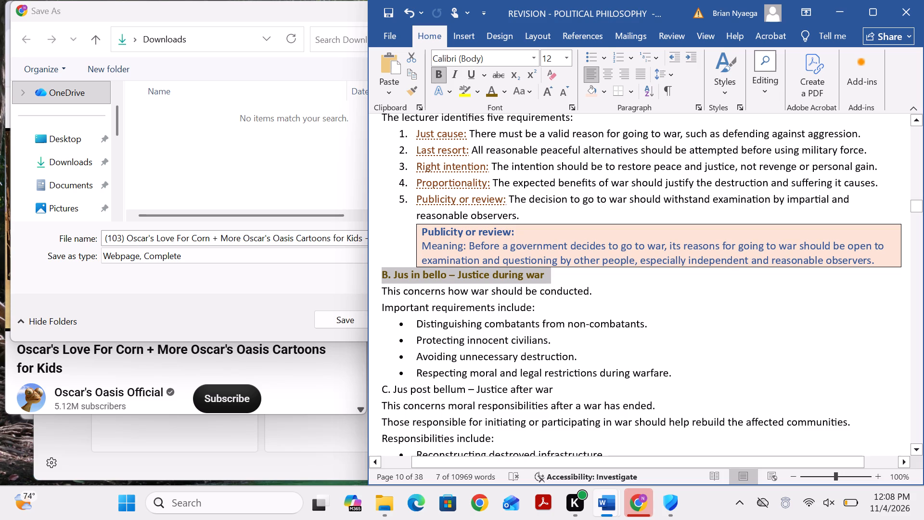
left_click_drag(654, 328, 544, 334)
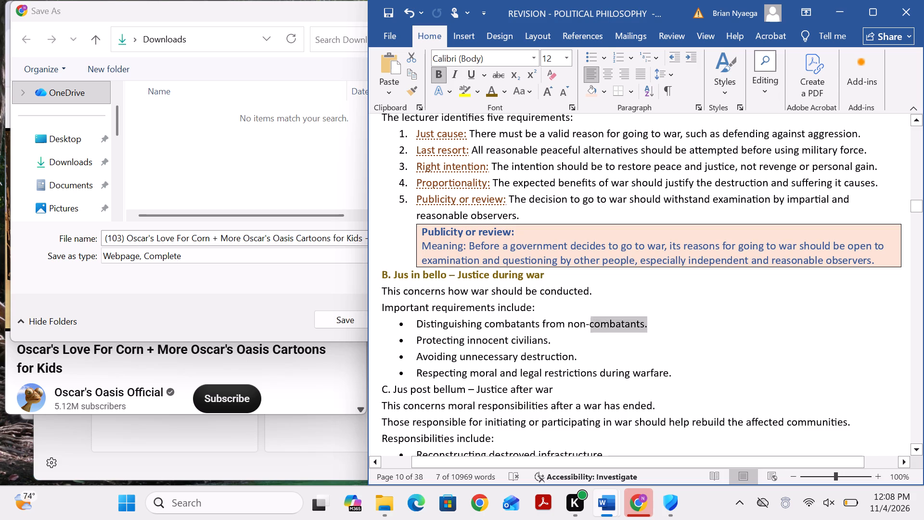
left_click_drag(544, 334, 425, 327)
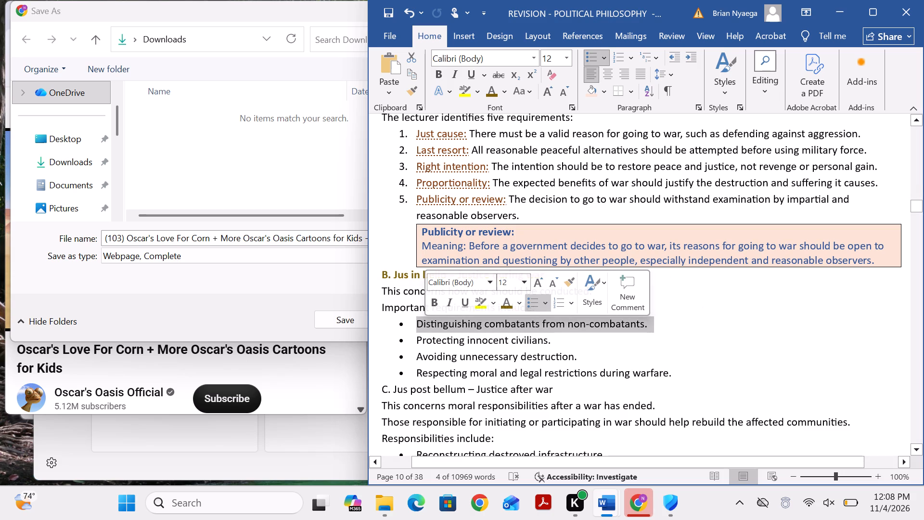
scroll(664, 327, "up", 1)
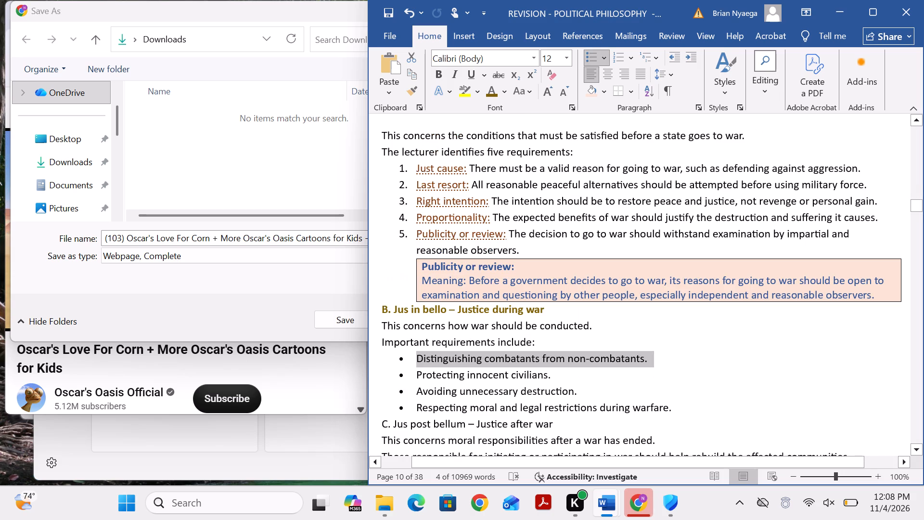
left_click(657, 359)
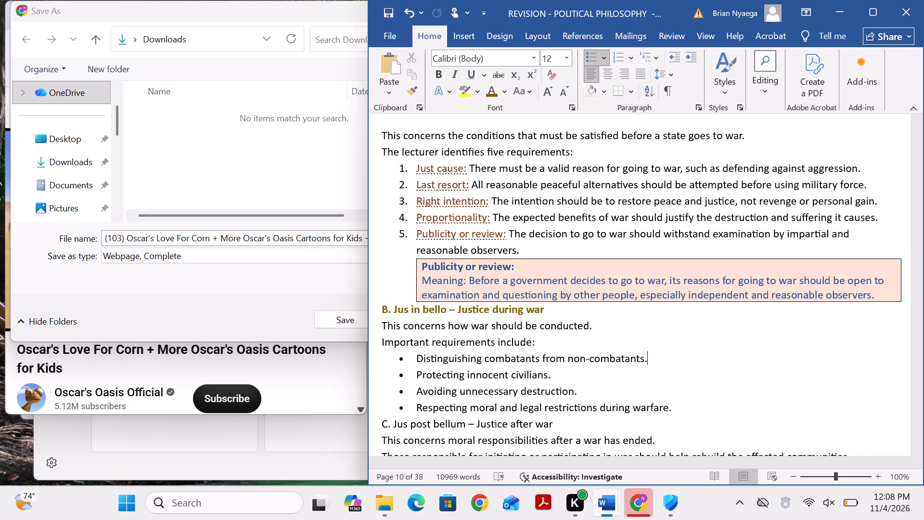
Format the heading "C. Jus post bellum – Justice after war" in the same bold dark gold as heading B.
scroll(670, 370, "down", 5)
left_click_drag(566, 251, 546, 255)
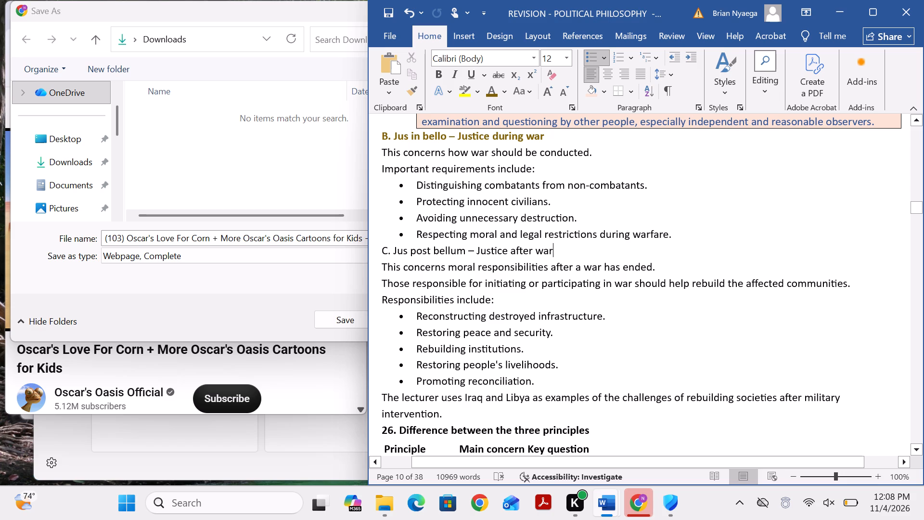
left_click_drag(546, 255, 364, 247)
left_click(491, 91)
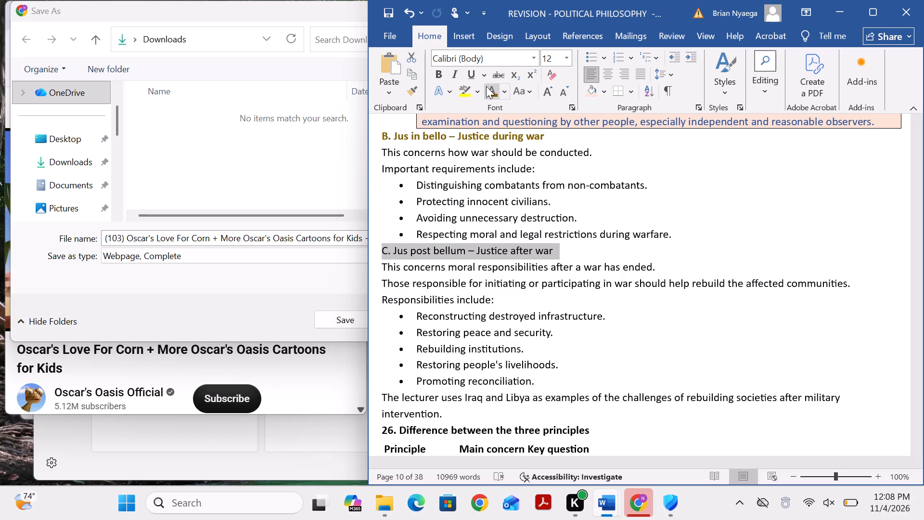
left_click(433, 70)
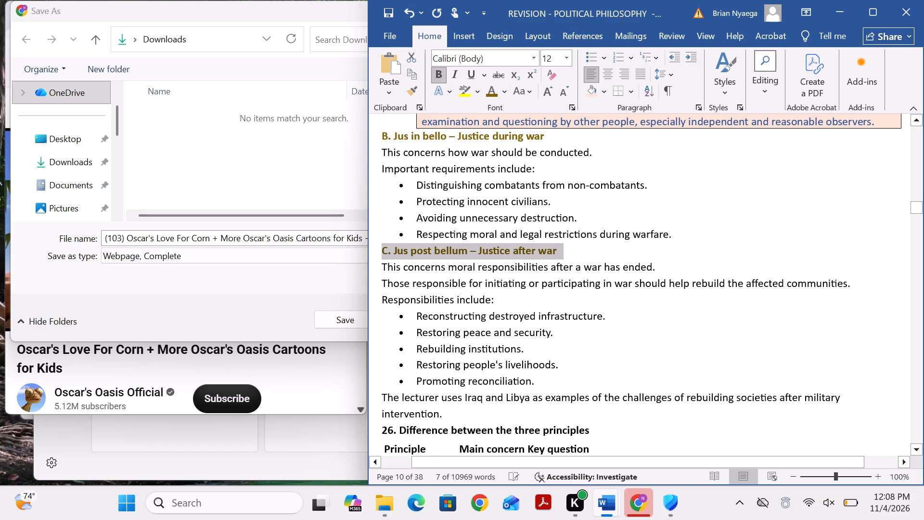
Save the document.
key("ctrl+s")
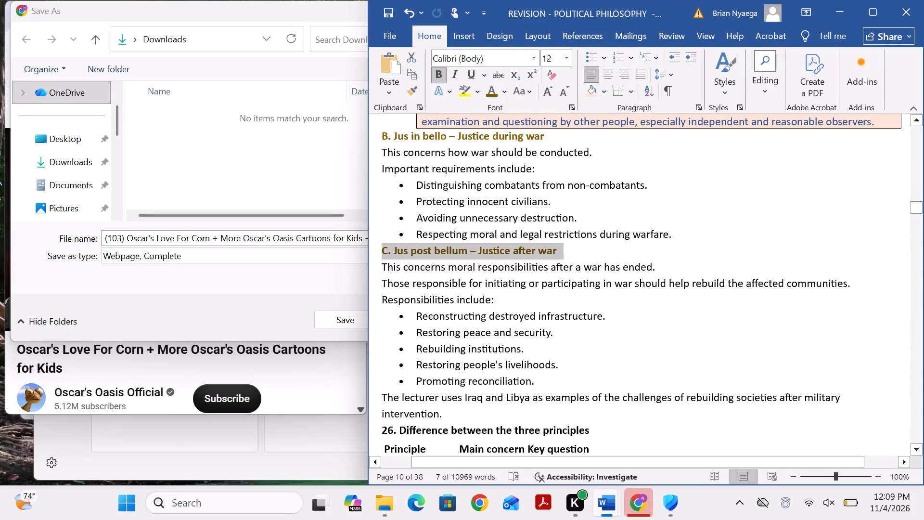
Colour the heading "26. Difference between the three principles" dark orange-brown.
scroll(528, 376, "down", 3)
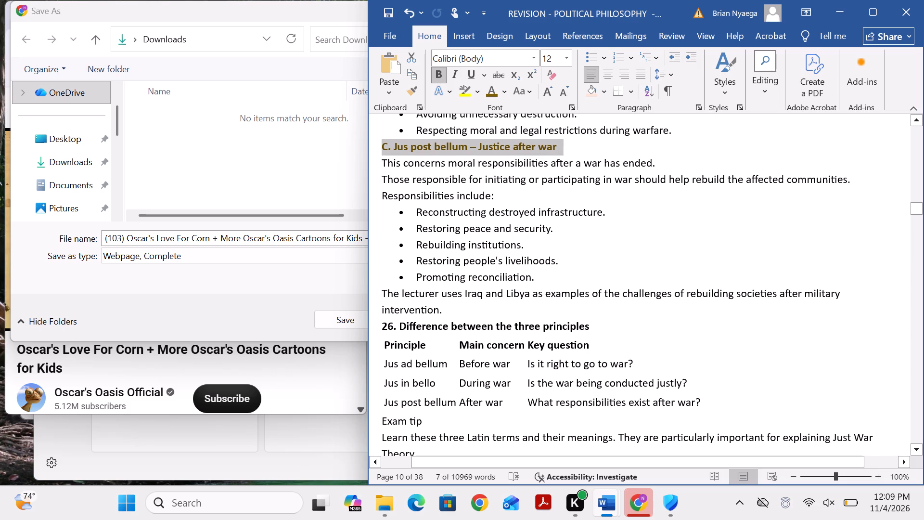
scroll(603, 320, "down", 2)
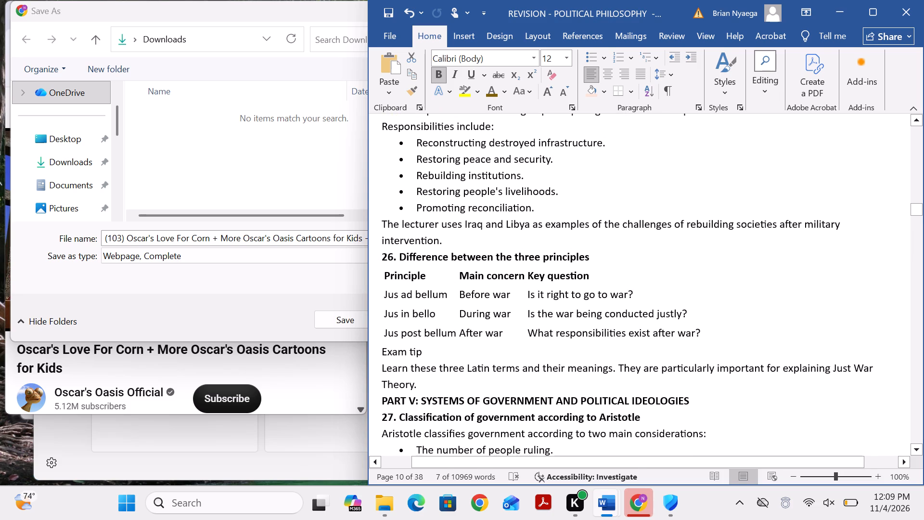
scroll(494, 266, "down", 1)
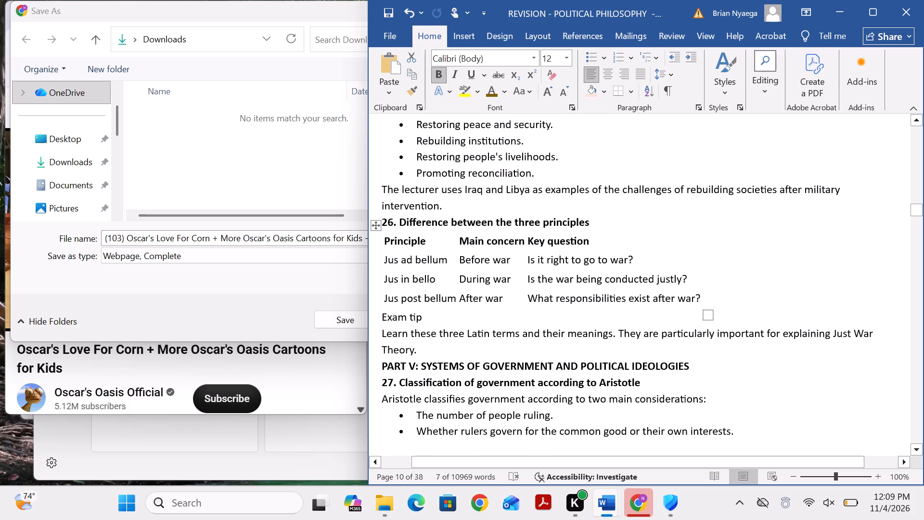
left_click_drag(593, 228, 500, 250)
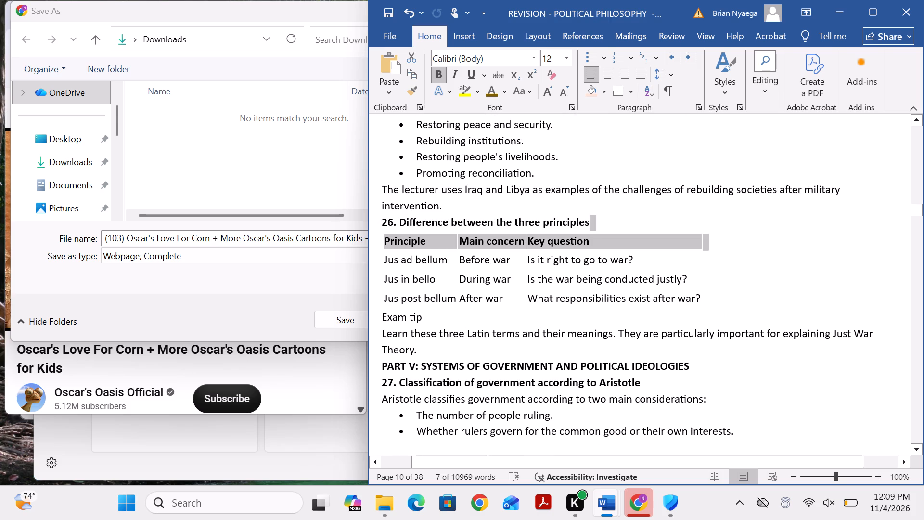
left_click_drag(500, 250, 372, 228)
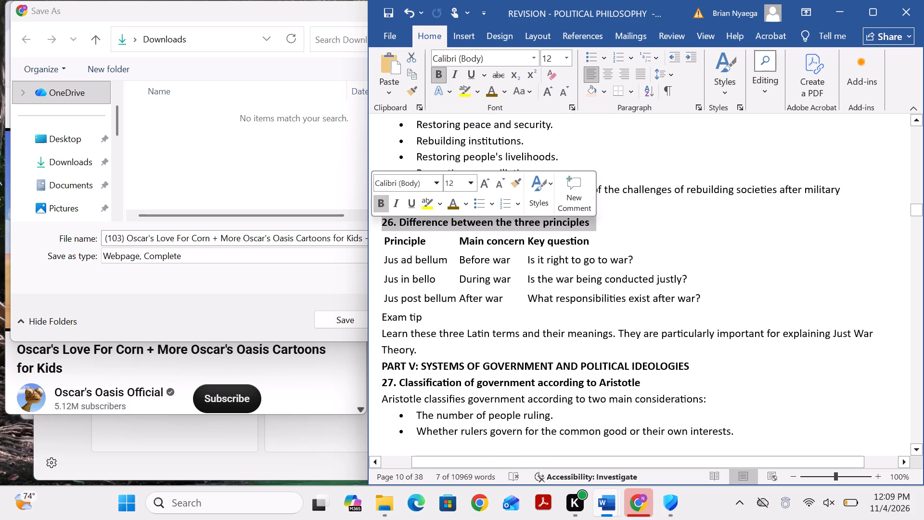
left_click(501, 94)
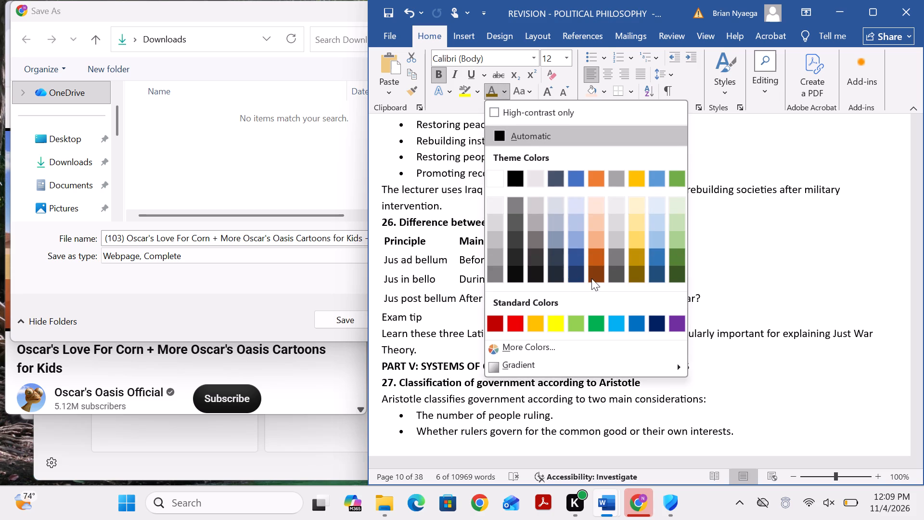
left_click(591, 278)
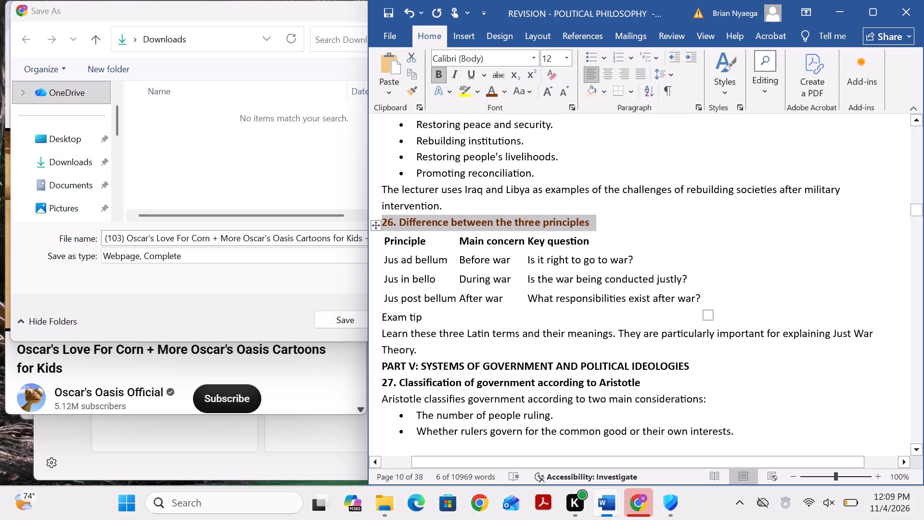
scroll(523, 259, "up", 5)
scroll(536, 278, "down", 4)
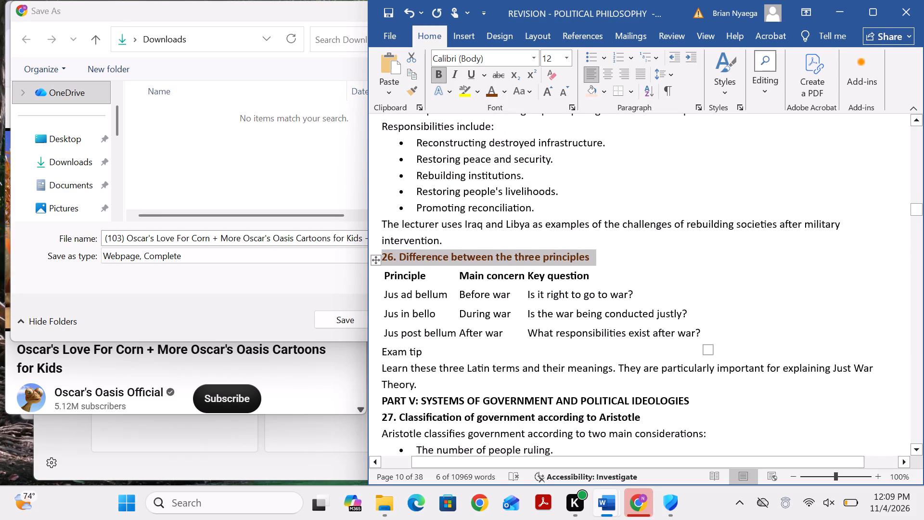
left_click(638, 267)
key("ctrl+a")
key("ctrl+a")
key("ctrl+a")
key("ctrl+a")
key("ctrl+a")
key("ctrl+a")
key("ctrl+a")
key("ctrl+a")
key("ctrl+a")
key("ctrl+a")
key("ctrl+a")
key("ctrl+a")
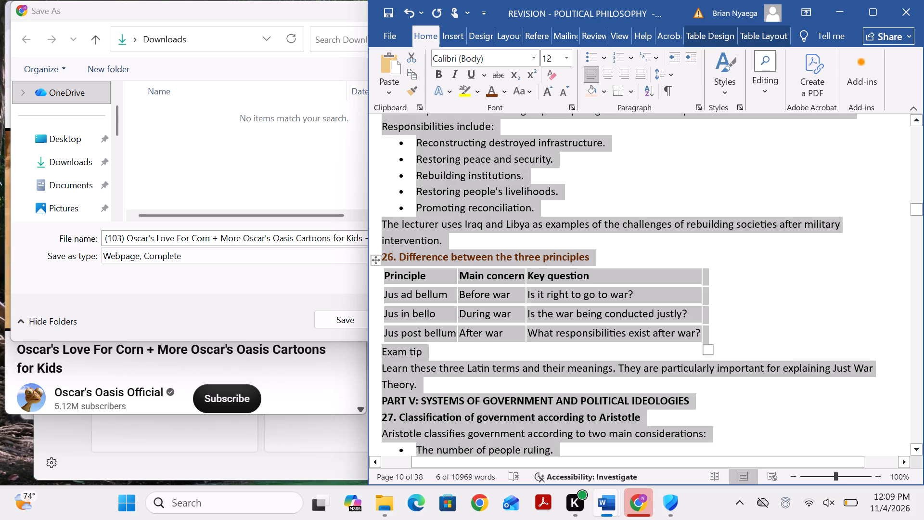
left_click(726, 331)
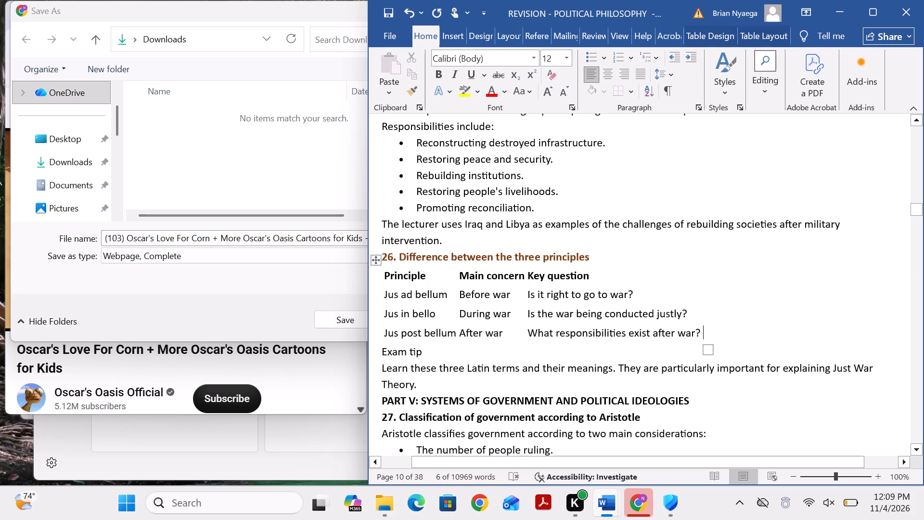
Save the document with the recoloured heading 26.
key("ctrl+s")
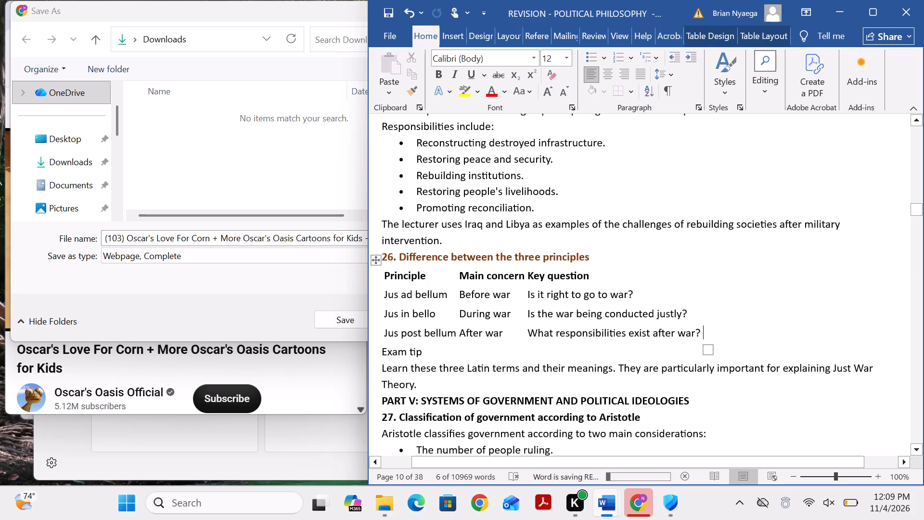
Apply the light green grid table style without shaded bands to the three-principles table under heading 26, and save the document.
left_click(374, 263)
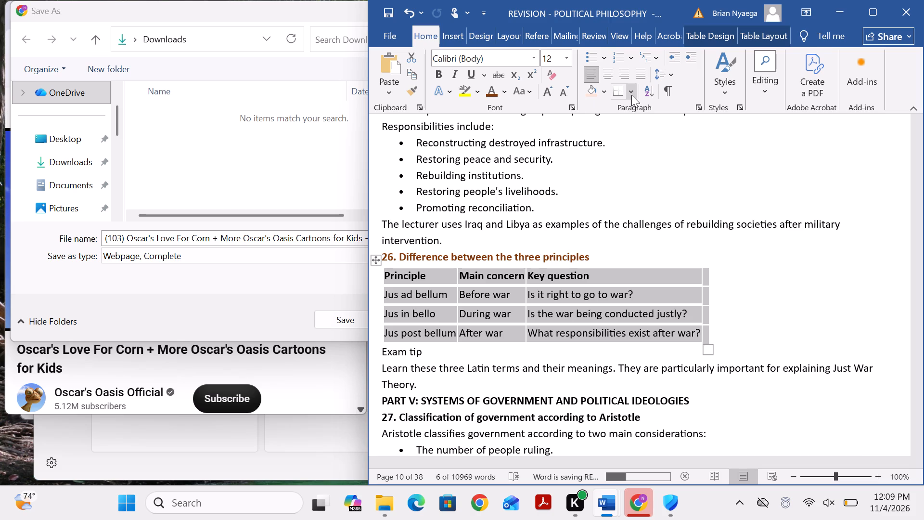
left_click(723, 34)
left_click(707, 75)
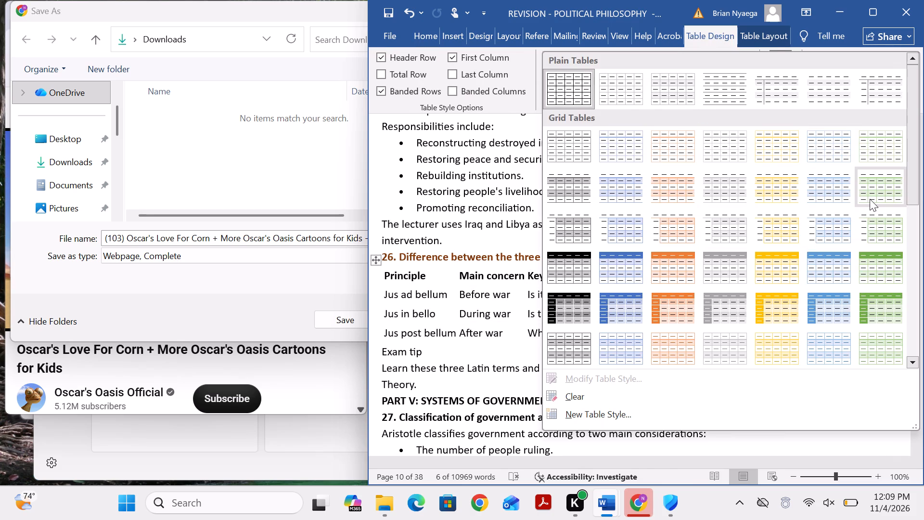
left_click(870, 199)
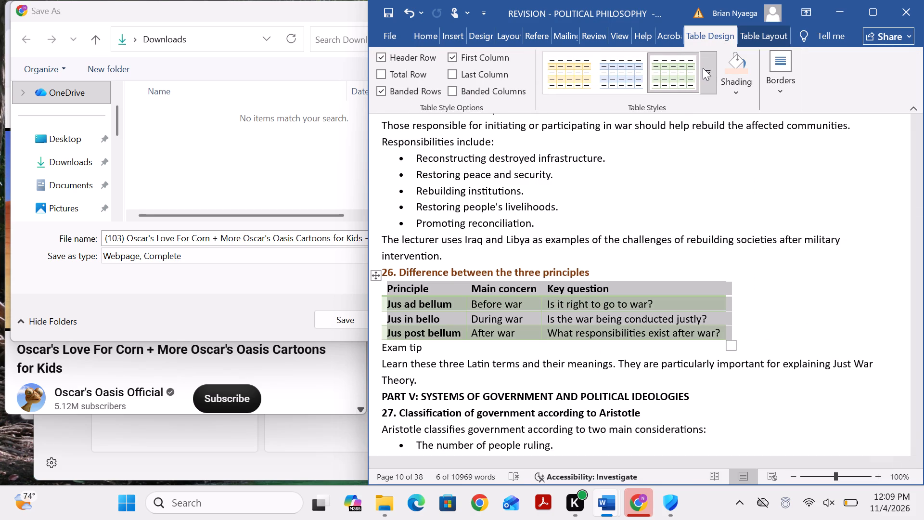
left_click(703, 68)
left_click(891, 149)
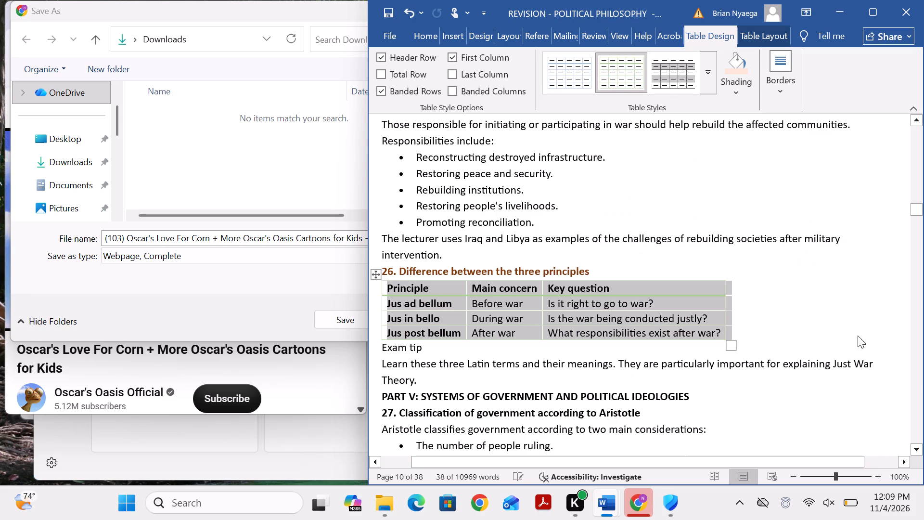
left_click(766, 300)
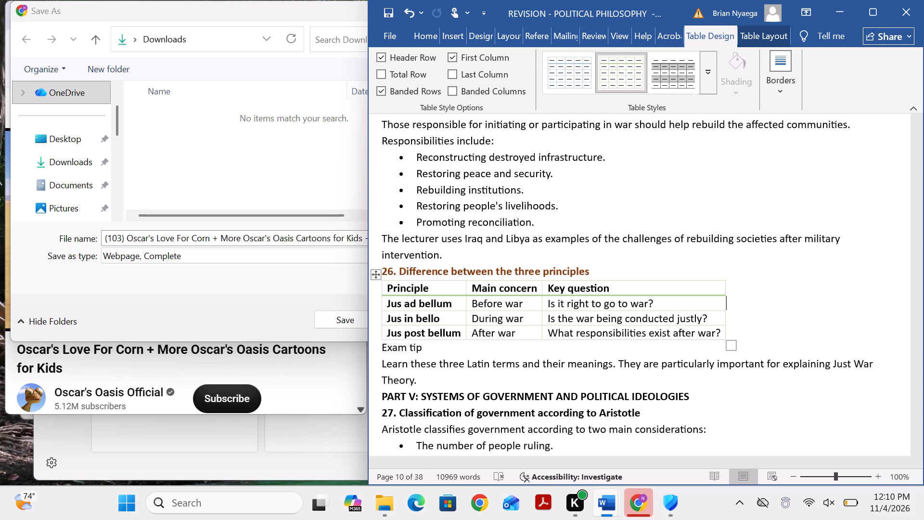
scroll(801, 379, "down", 3)
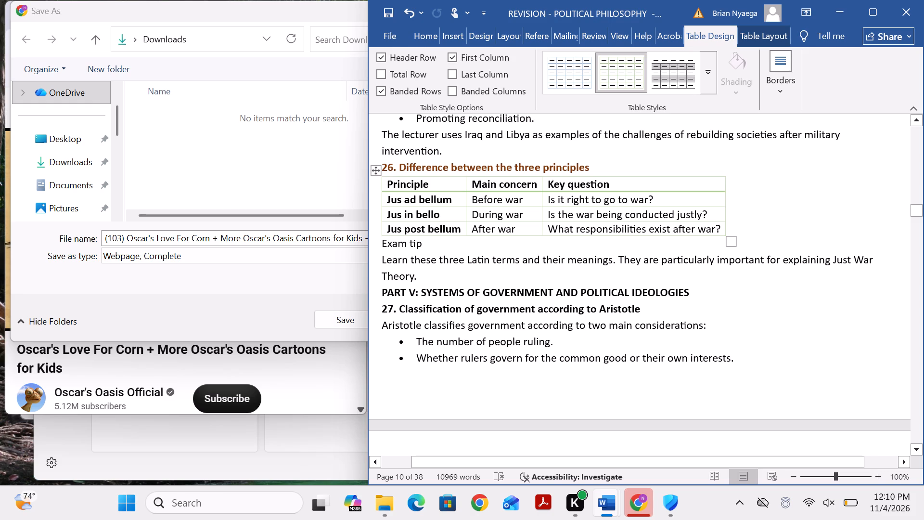
key("ctrl+s")
Colour the heading "PART V: SYSTEMS OF GOVERNMENT AND POLITICAL IDEOLOGIES" in standard light blue.
scroll(694, 284, "up", 5)
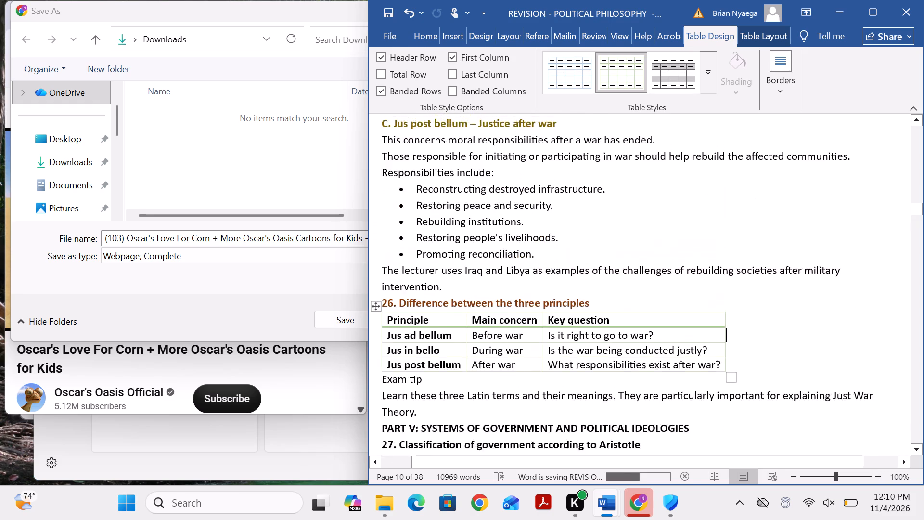
scroll(694, 282, "up", 3)
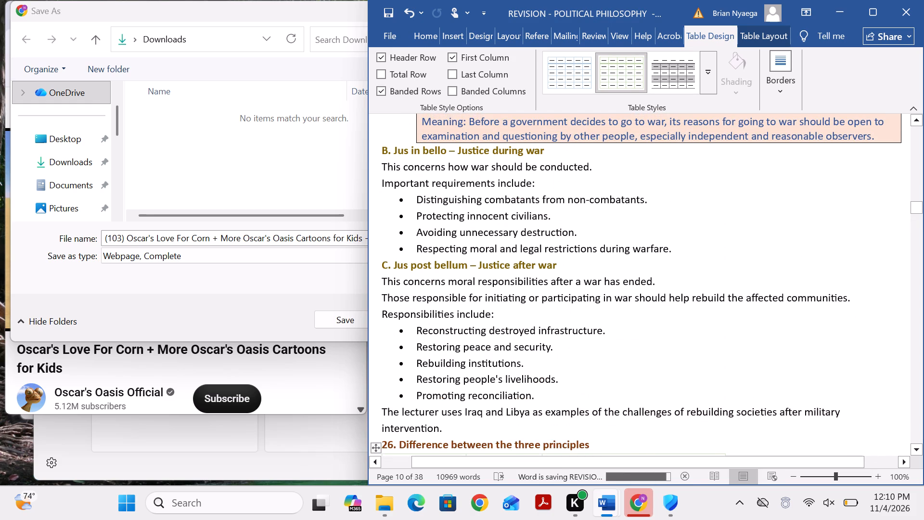
scroll(686, 266, "up", 1)
scroll(686, 266, "down", 3)
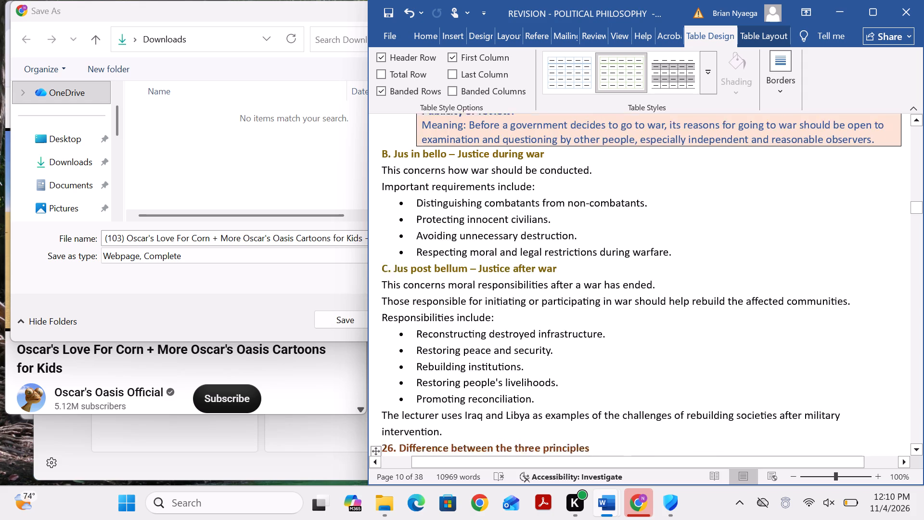
scroll(687, 268, "down", 5)
scroll(594, 390, "down", 2)
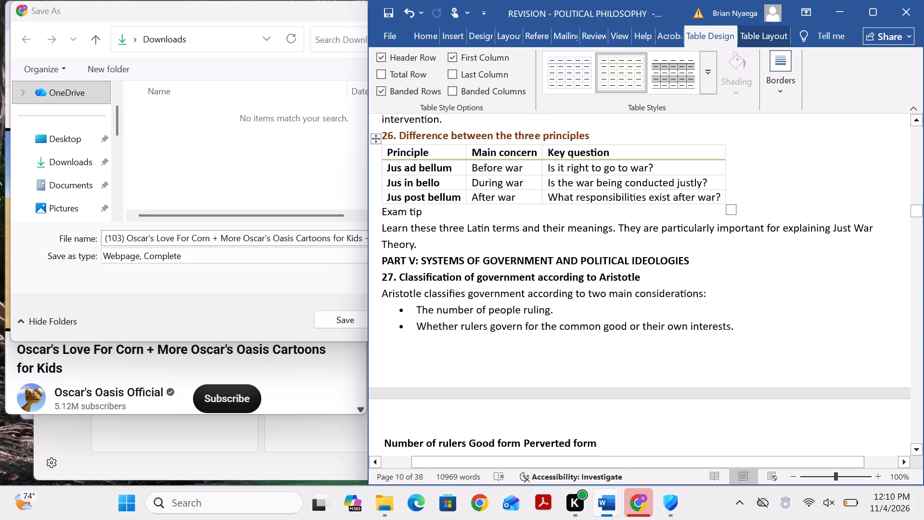
left_click_drag(698, 258, 385, 253)
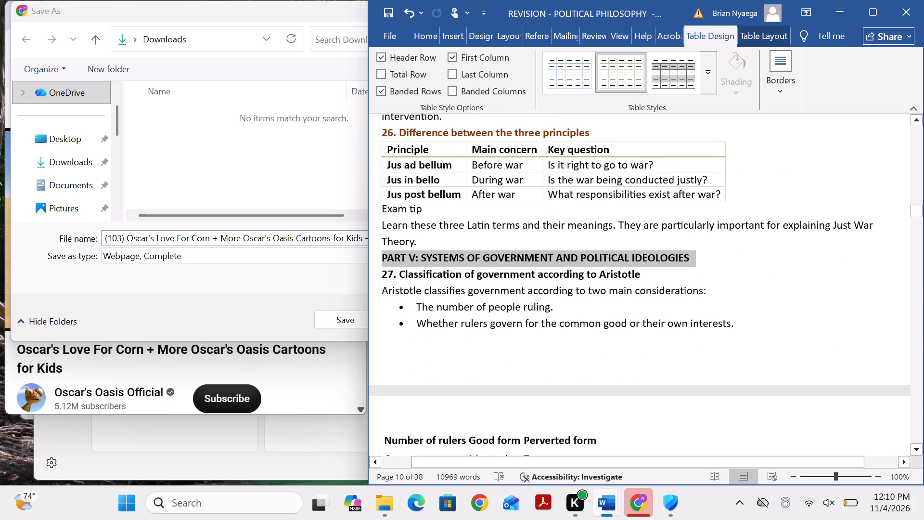
left_click_drag(385, 253, 376, 256)
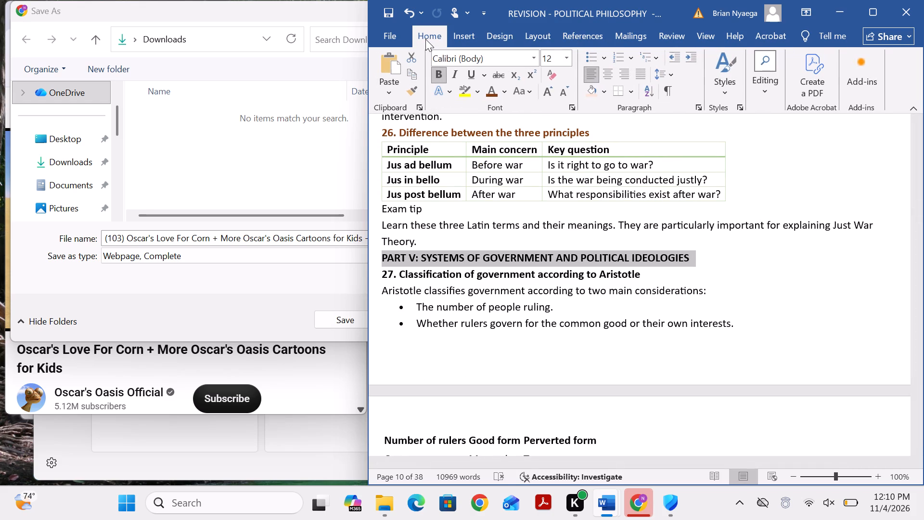
left_click(509, 91)
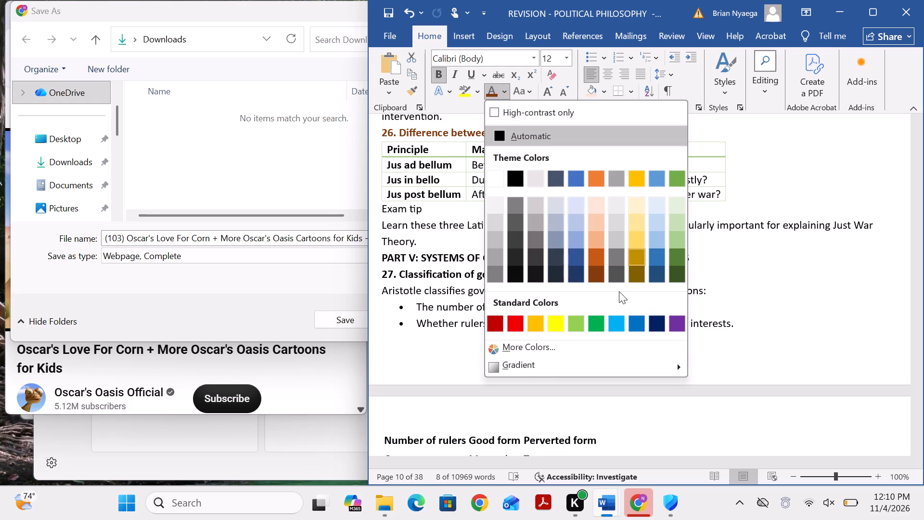
left_click(612, 325)
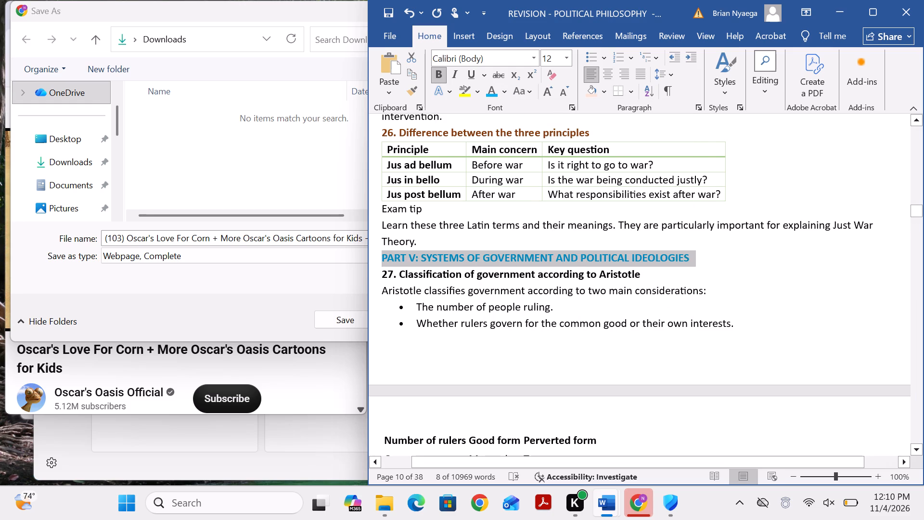
Colour the heading "27. Classification of government according to Aristotle" dark orange-brown like heading 26, and save the document.
left_click(632, 278)
left_click_drag(664, 278, 417, 273)
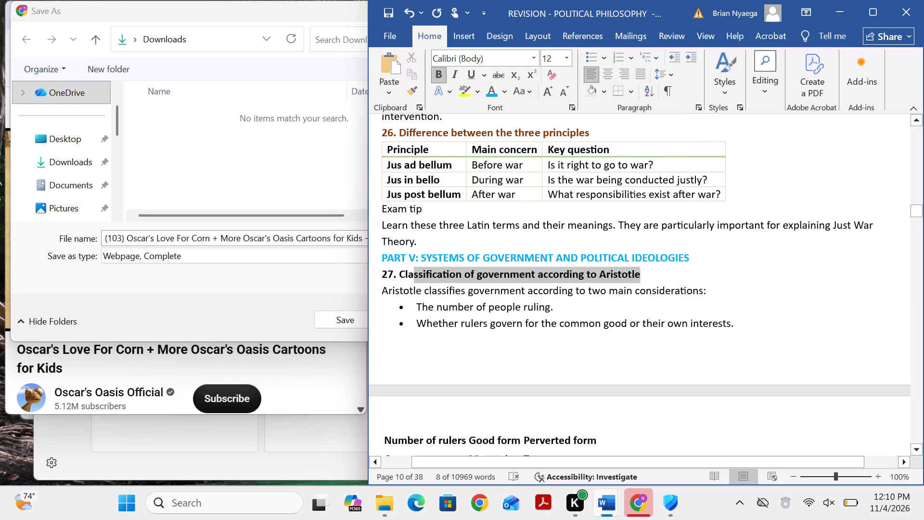
left_click_drag(417, 273, 379, 275)
left_click(508, 95)
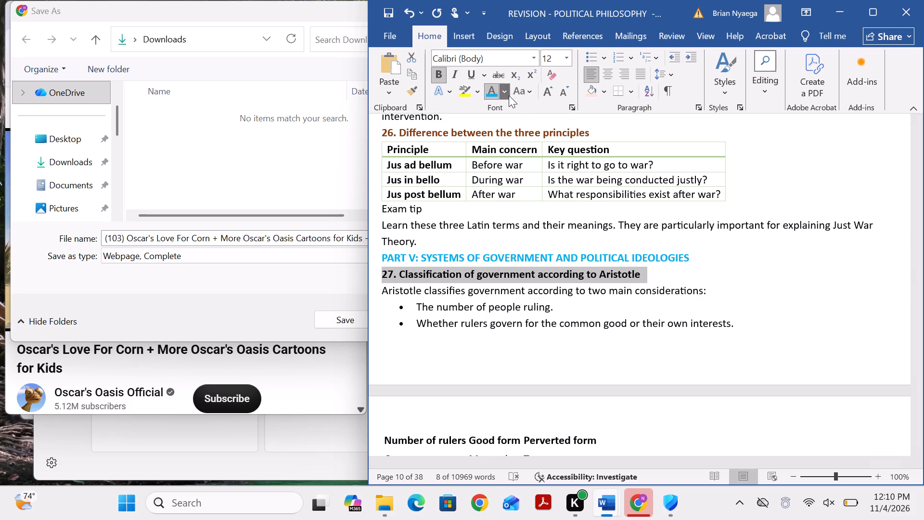
left_click(600, 273)
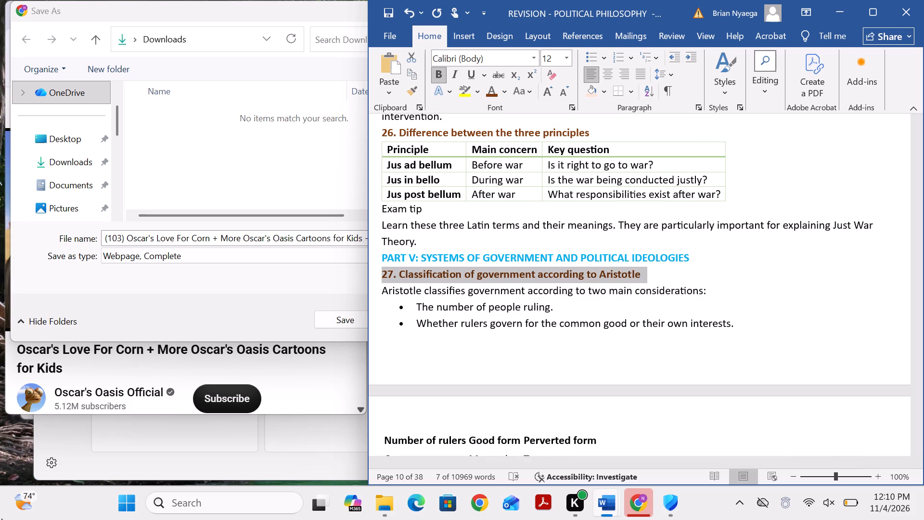
key("ctrl+s")
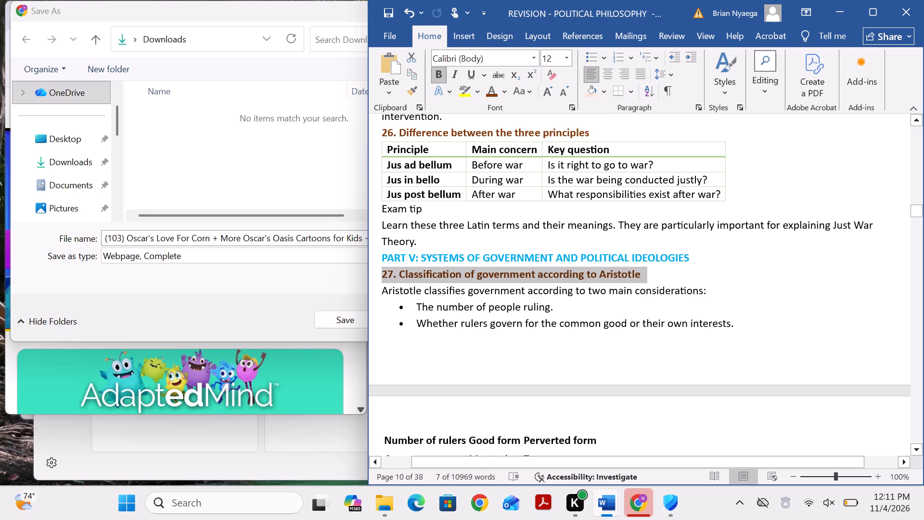
scroll(577, 266, "down", 3)
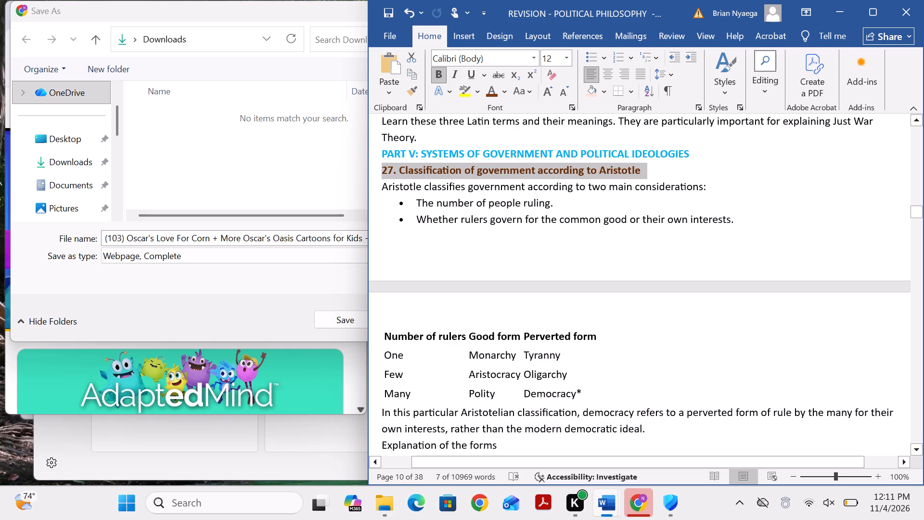
left_click(651, 197)
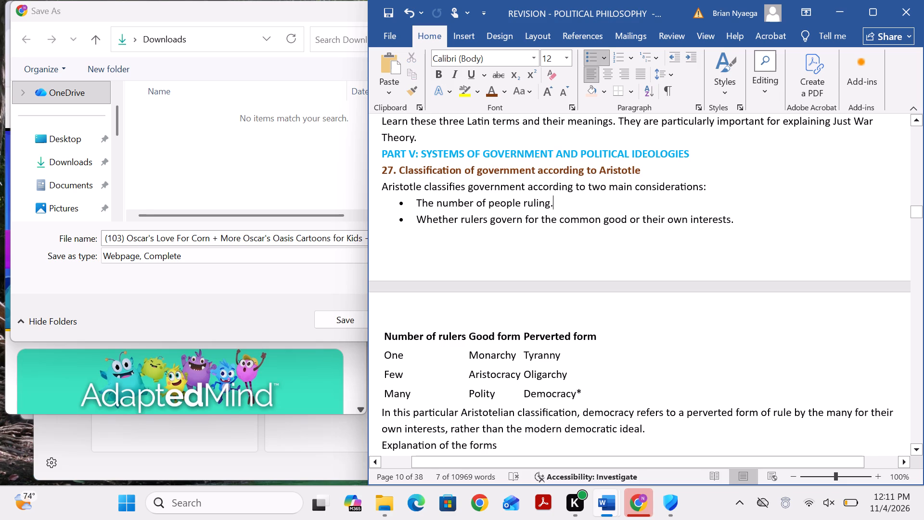
key("ctrl+s")
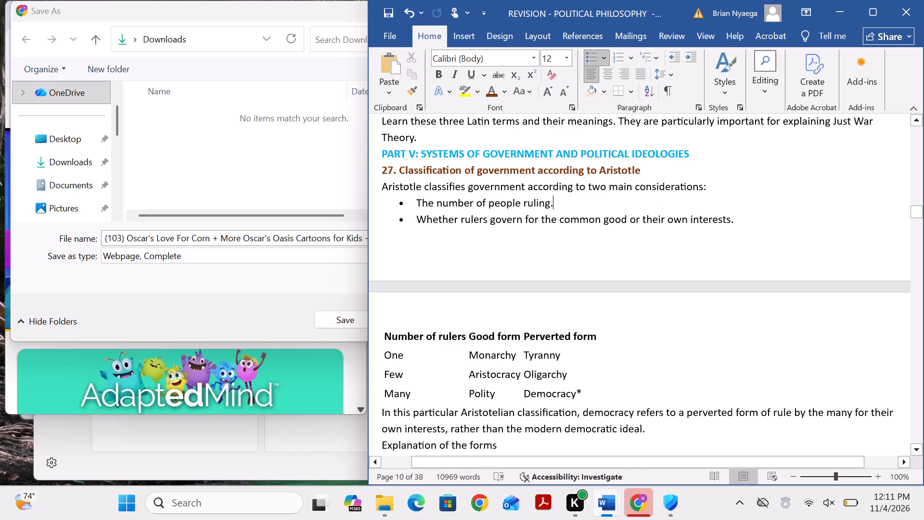
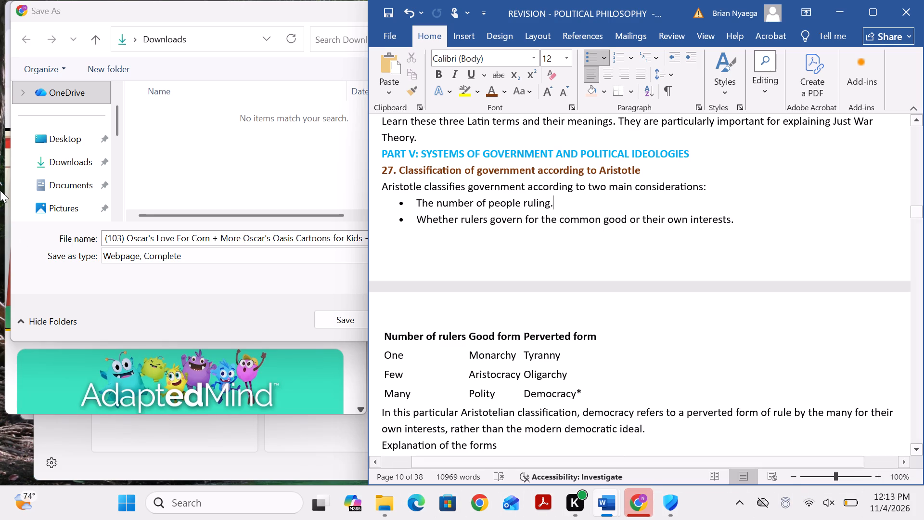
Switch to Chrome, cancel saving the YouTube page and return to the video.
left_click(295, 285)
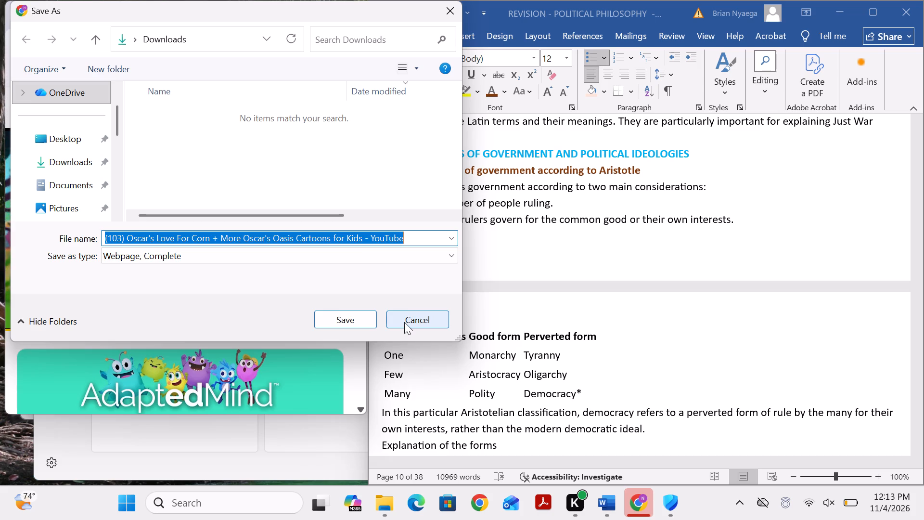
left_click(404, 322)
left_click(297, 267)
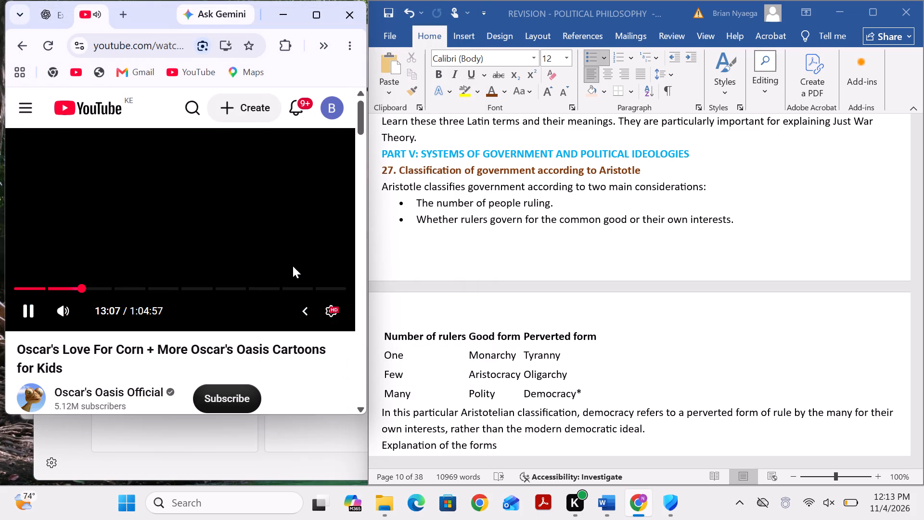
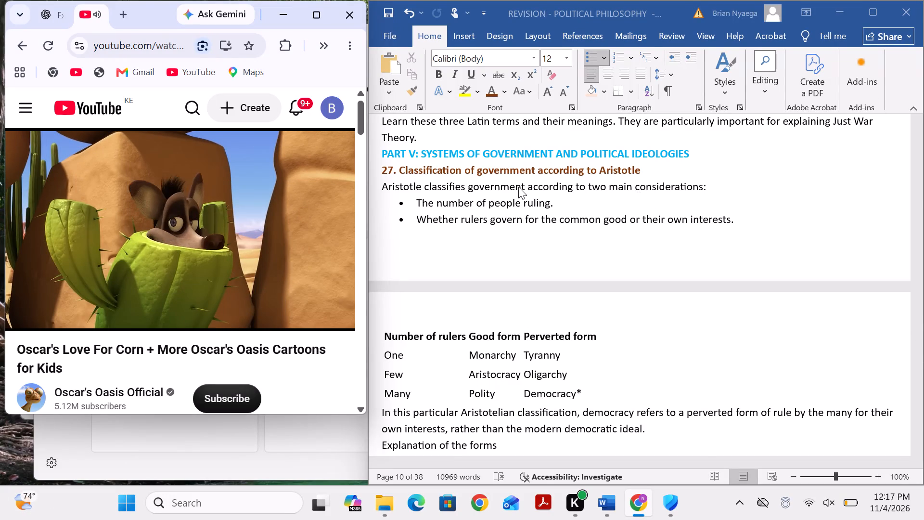
Switch to Word and give "two main considerations:" in the Aristotle classification sentence the brown heading colour and a dotted underline.
left_click(499, 208)
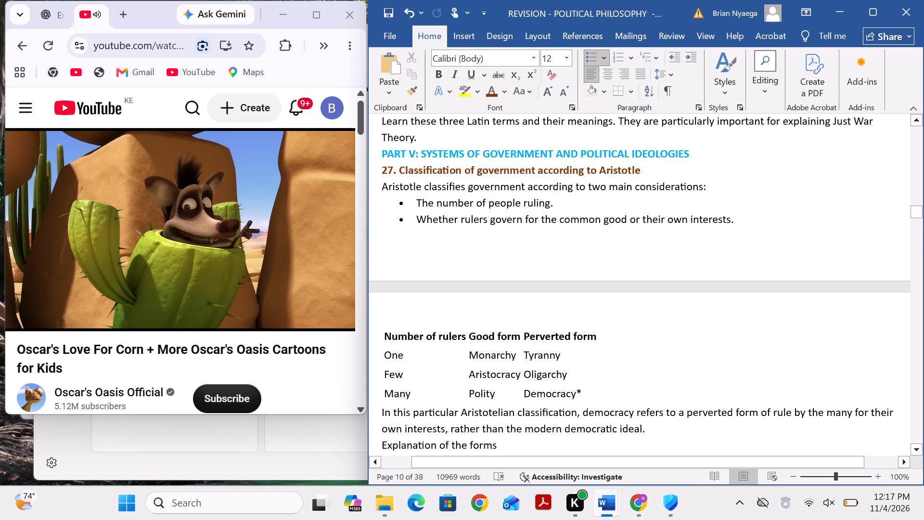
left_click_drag(710, 184, 587, 192)
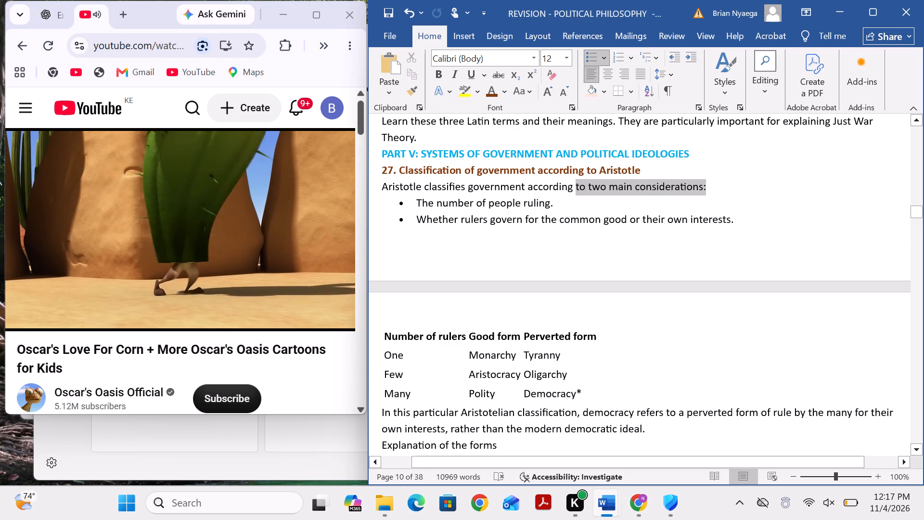
left_click_drag(587, 192, 584, 183)
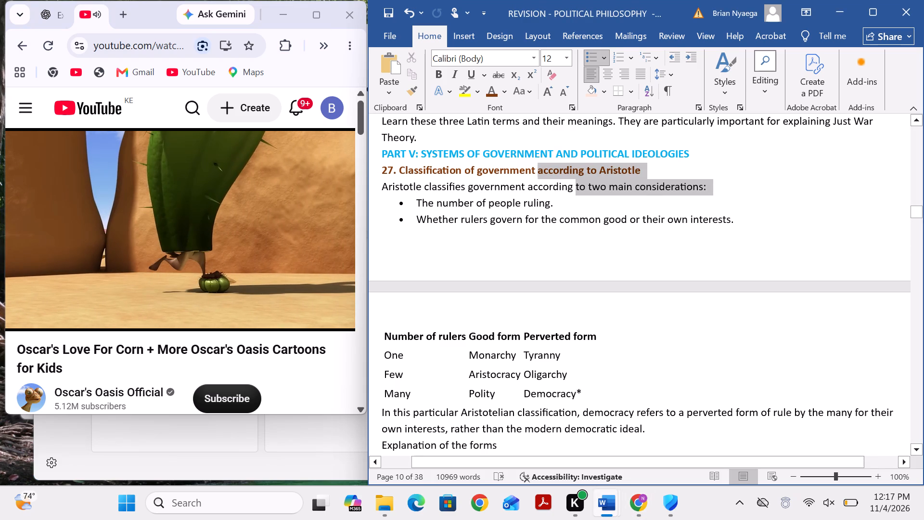
left_click_drag(584, 183, 588, 187)
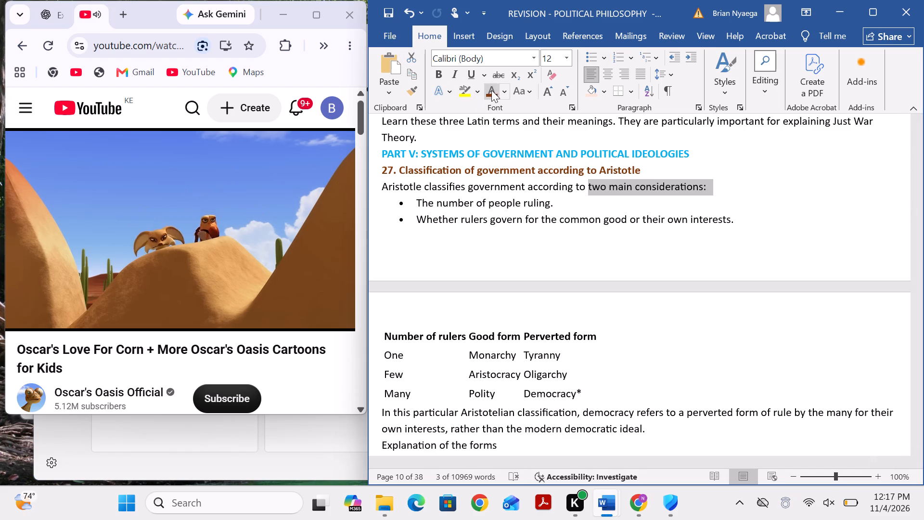
left_click(498, 91)
left_click(466, 77)
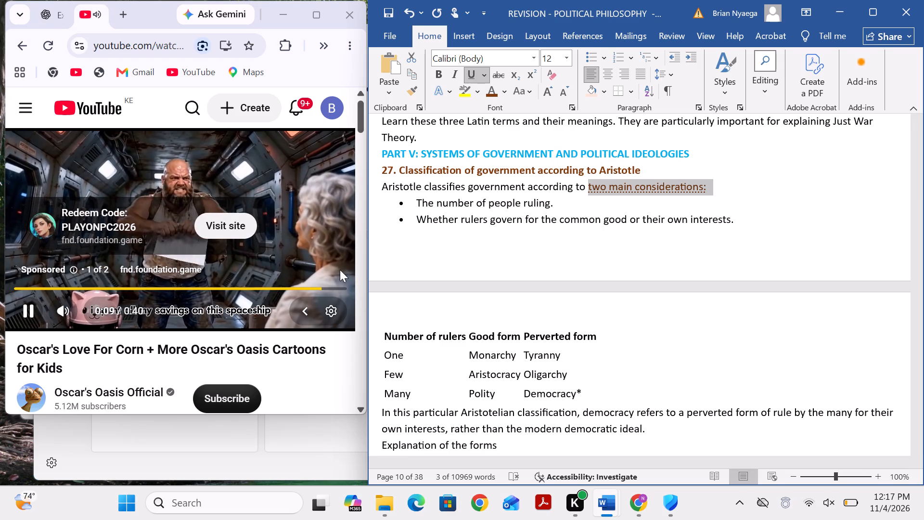
Switch to Chrome and skip the advert playing in the YouTube video.
left_click(328, 267)
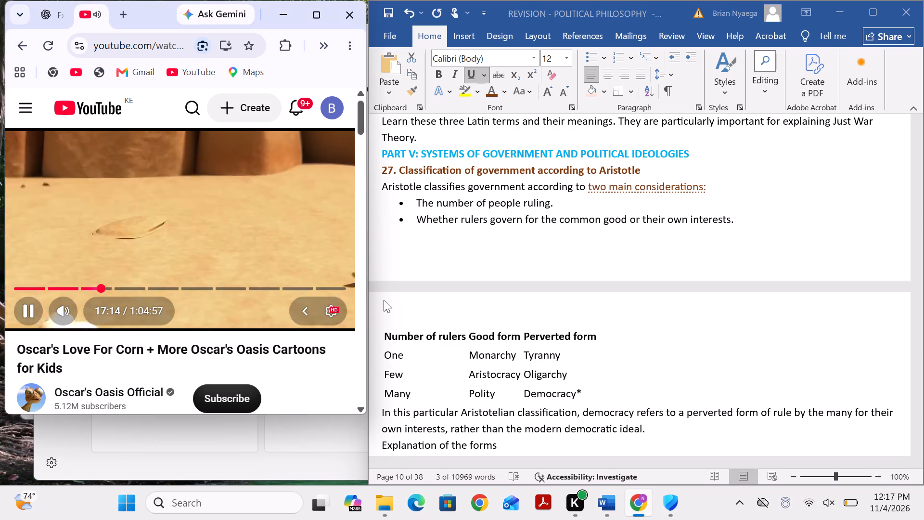
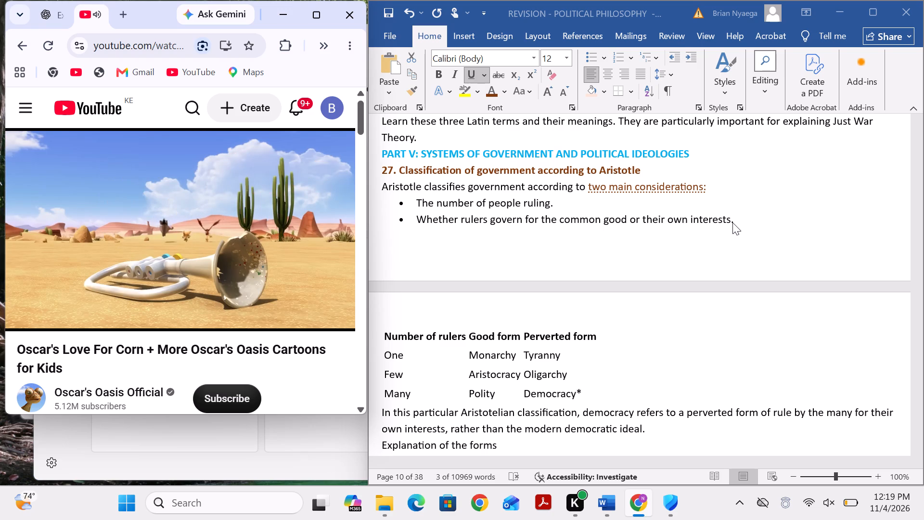
Switch to Word and apply the blue Grid Table 1 Light style to the number-of-rulers table under Aristotle's classification of government.
left_click_drag(732, 222, 392, 202)
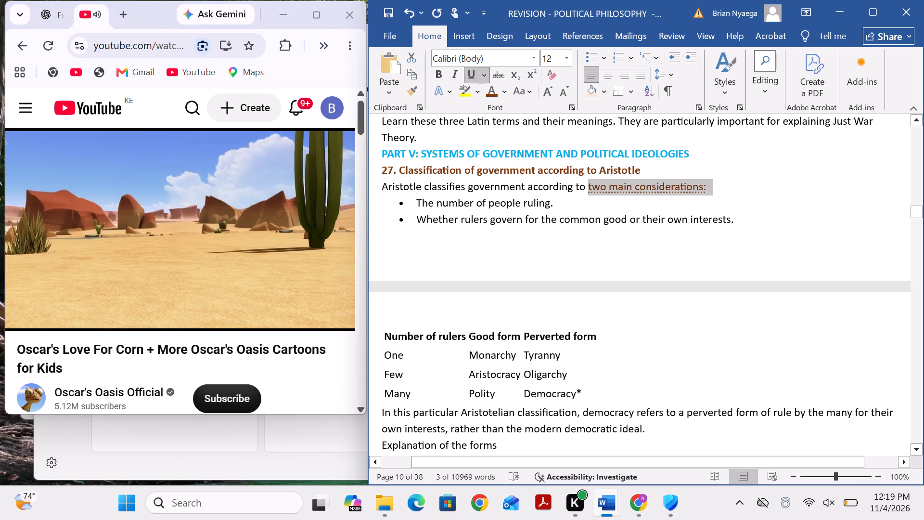
left_click(452, 220)
scroll(452, 254, "down", 2)
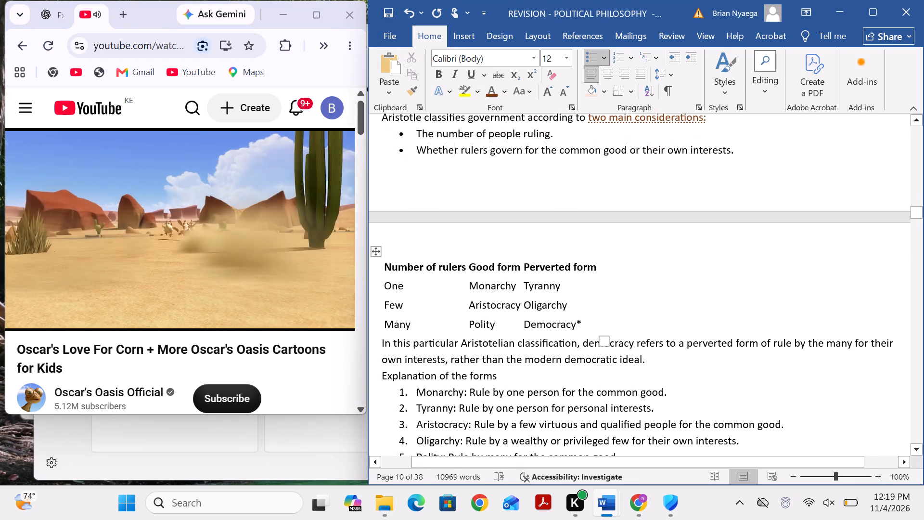
left_click(371, 251)
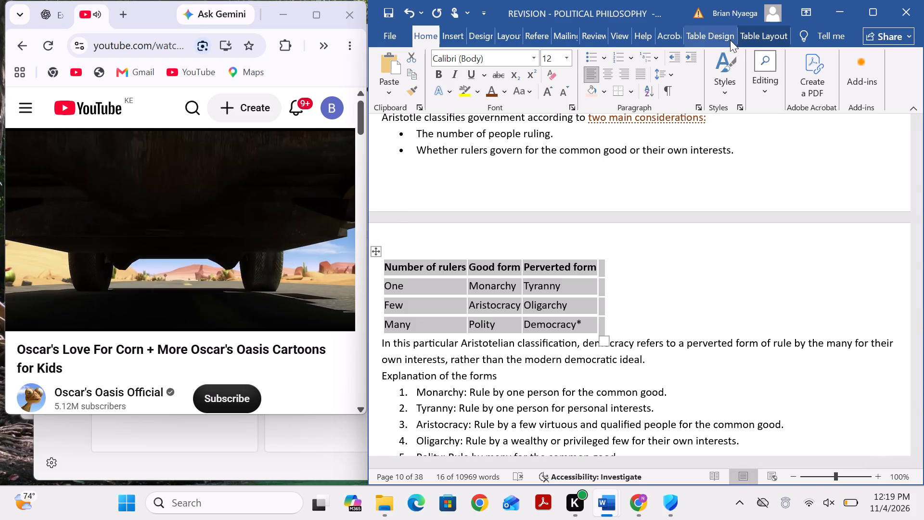
left_click(696, 33)
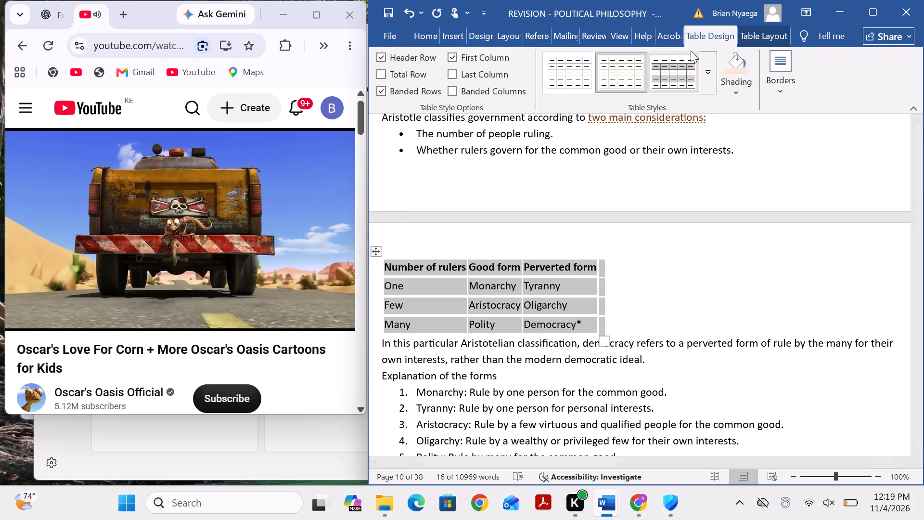
left_click(600, 62)
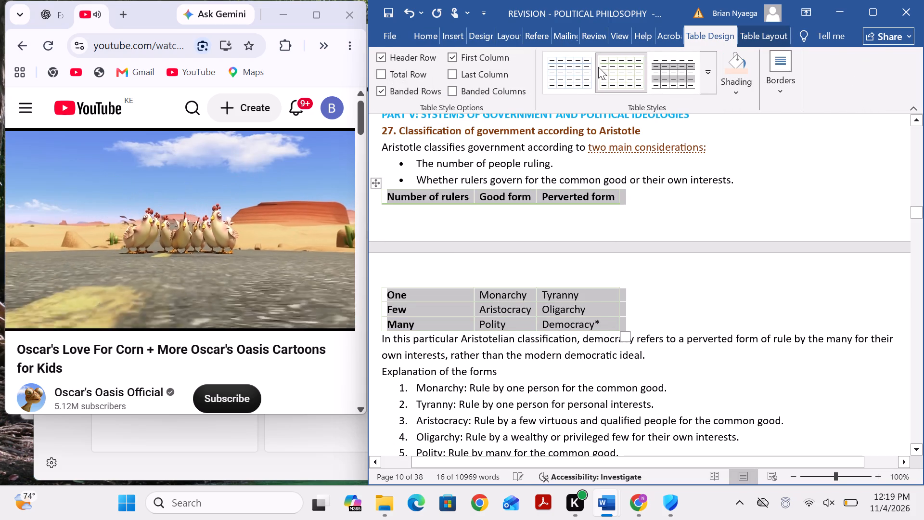
left_click(572, 70)
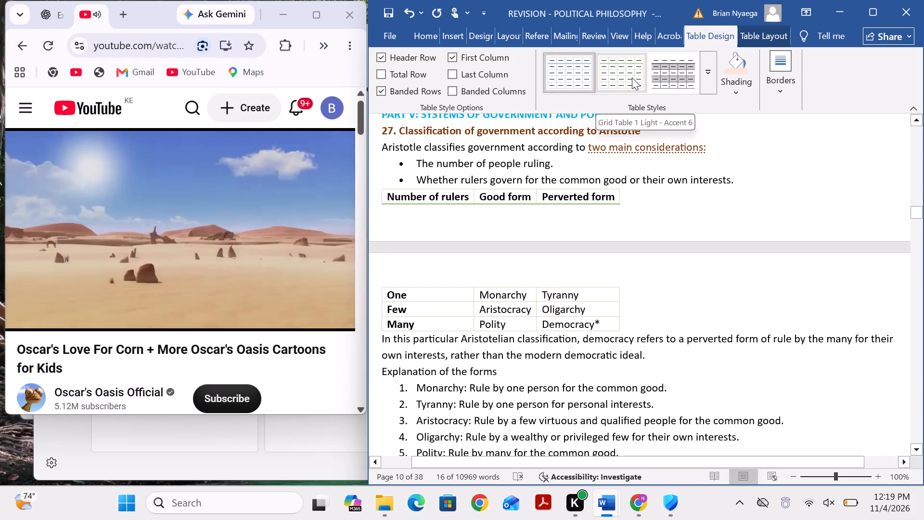
left_click(632, 78)
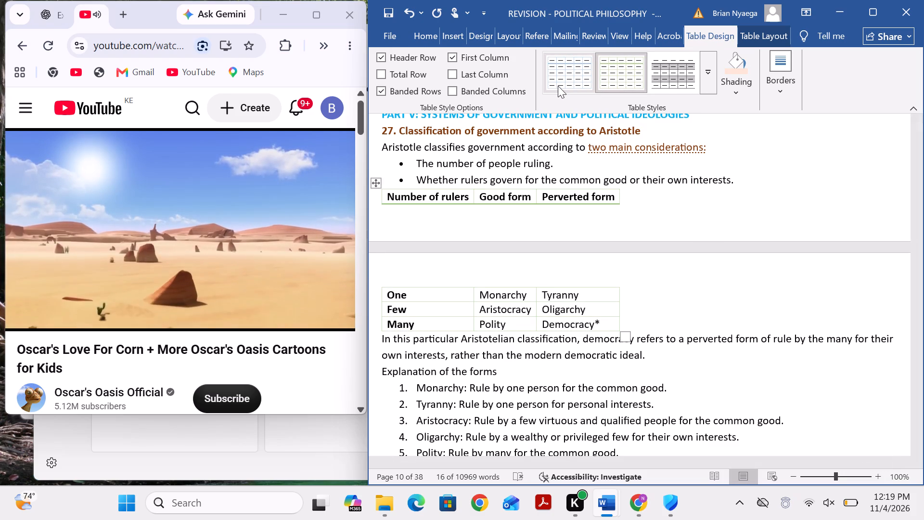
left_click(558, 86)
left_click(676, 256)
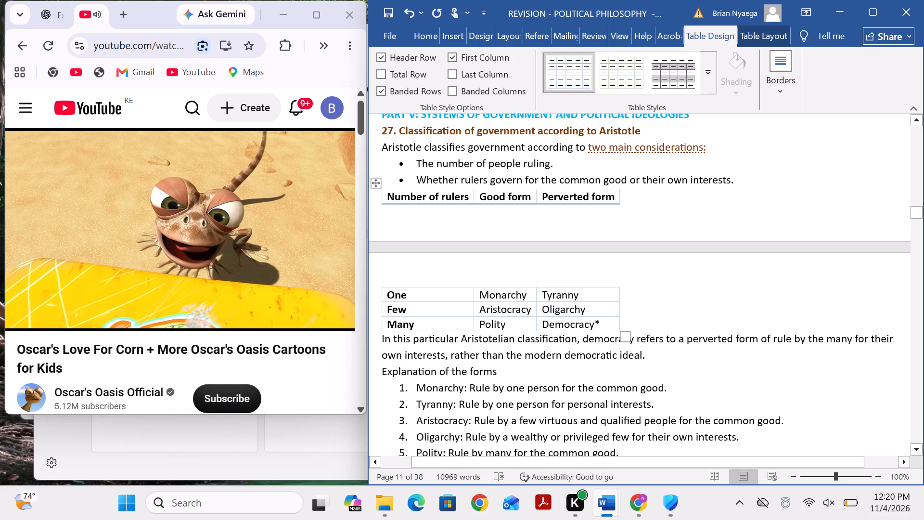
left_click(681, 320)
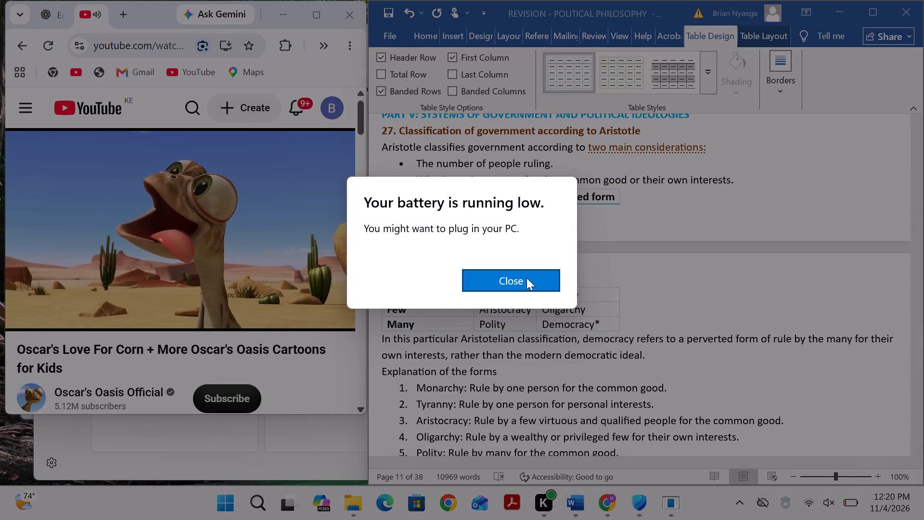
Dismiss the low-battery warning and the accompanying Power & Battery notification.
left_click(526, 278)
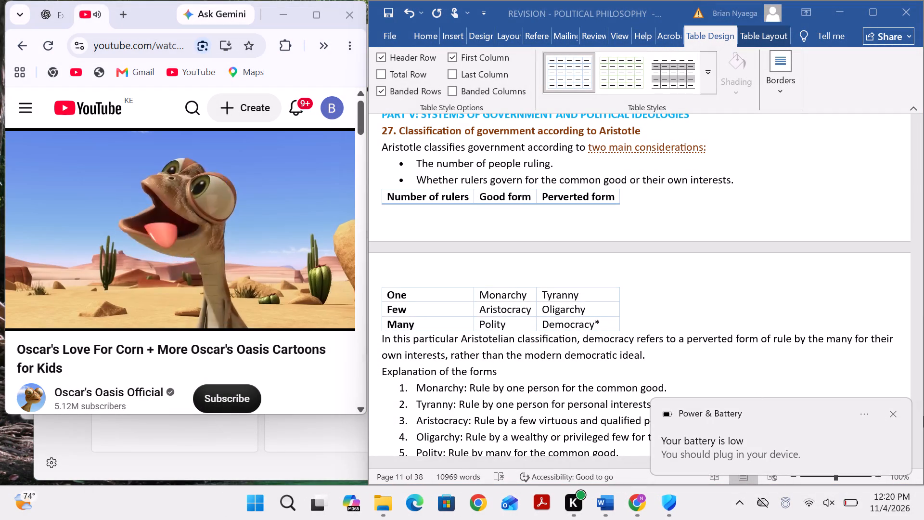
left_click(892, 412)
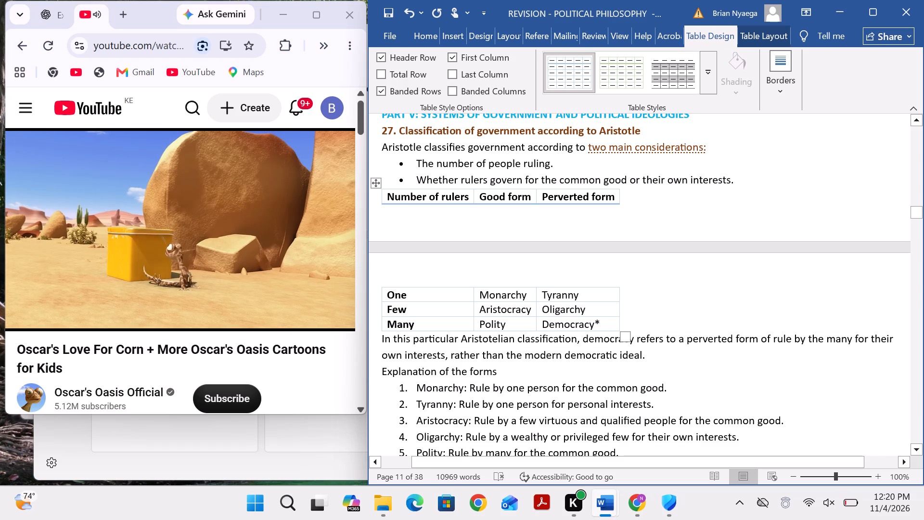
Save the political philosophy revision document.
scroll(403, 364, "down", 1)
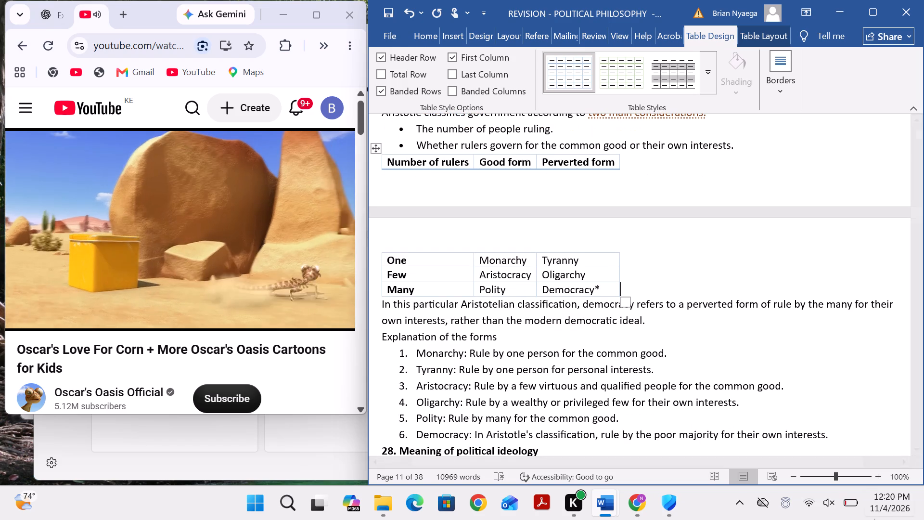
key("ctrl+s")
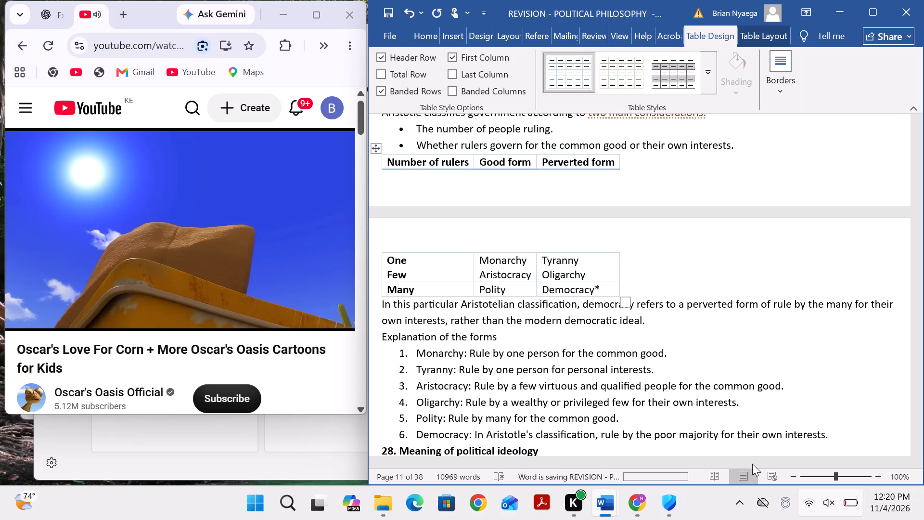
Check the laptop's battery level in the Windows quick settings and return to the Word document.
left_click(855, 500)
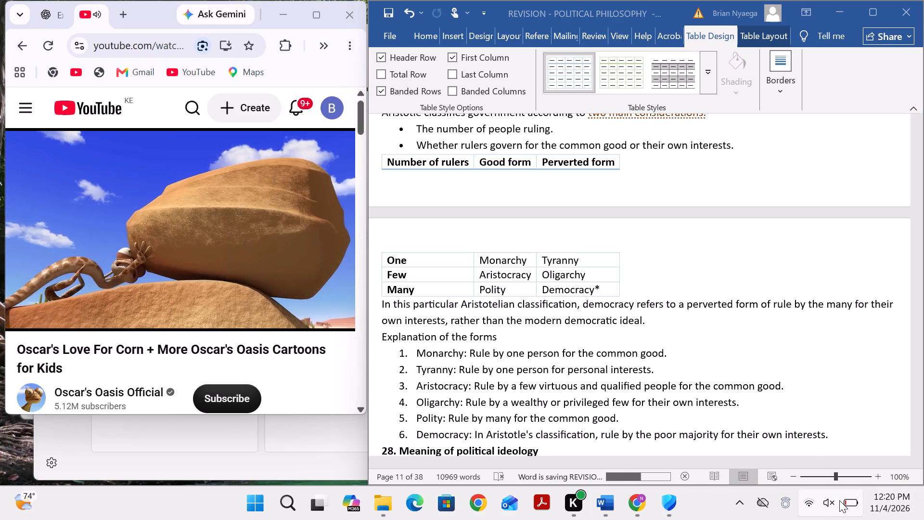
key("ctrl+s")
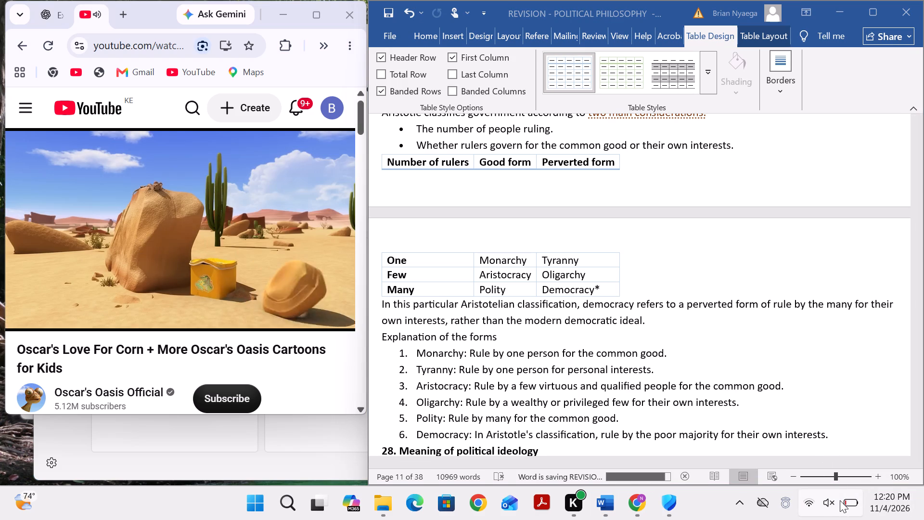
left_click(850, 505)
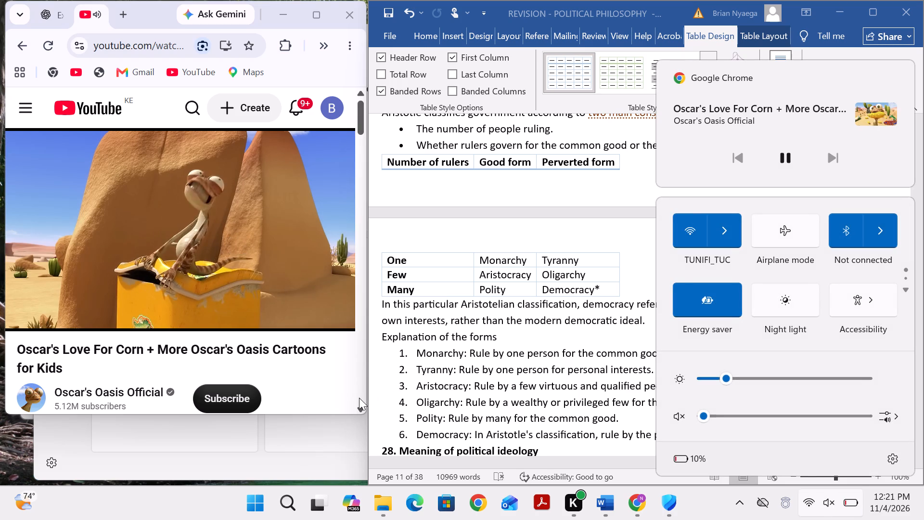
left_click(373, 409)
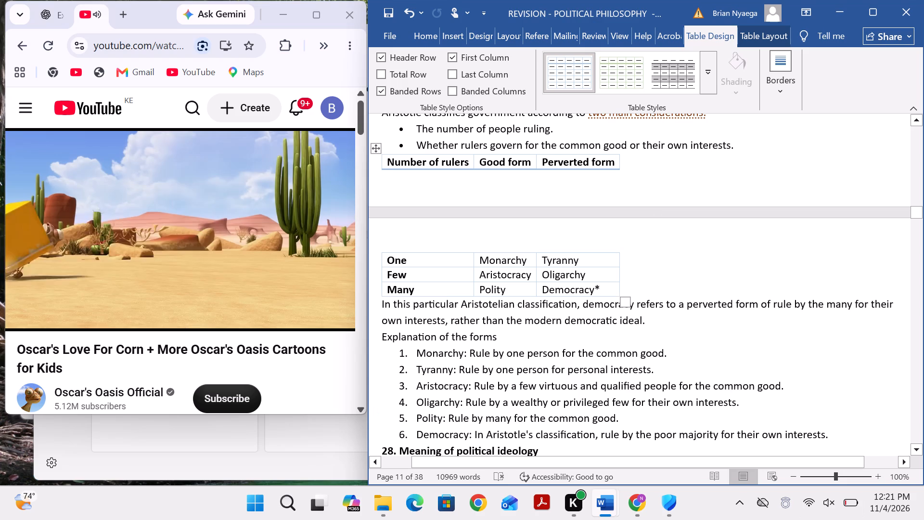